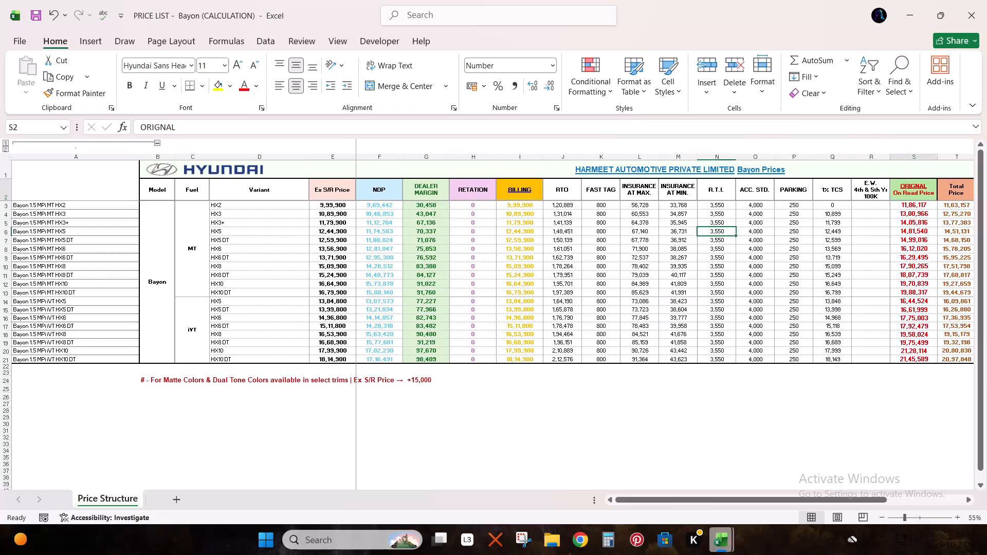
# Examine the Original On Road Price formulas in S3 to S7, for the MT variants HX2 through HX5 DT.
pyautogui.press('Down')
pyautogui.press('F2')
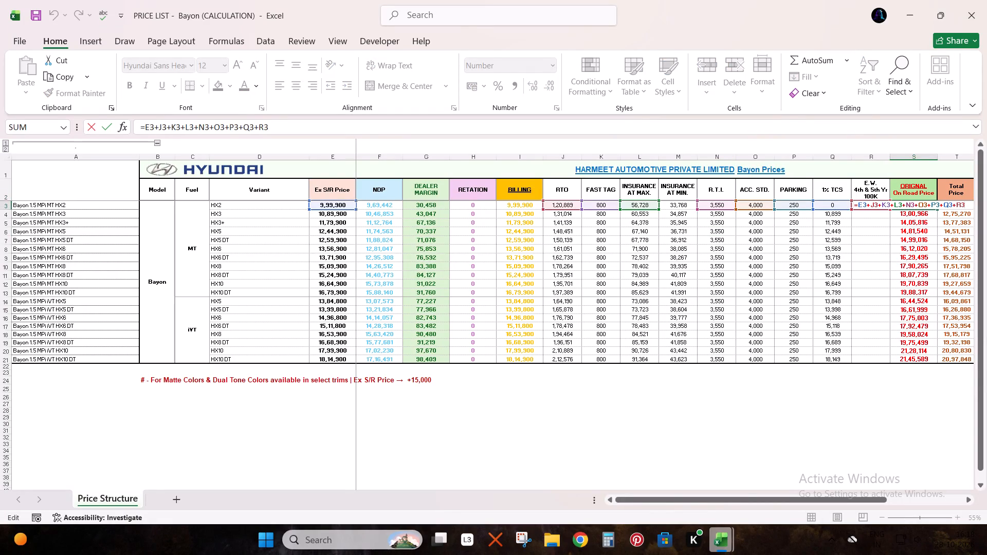
pyautogui.press('Escape')
pyautogui.press('Down')
pyautogui.press('F2')
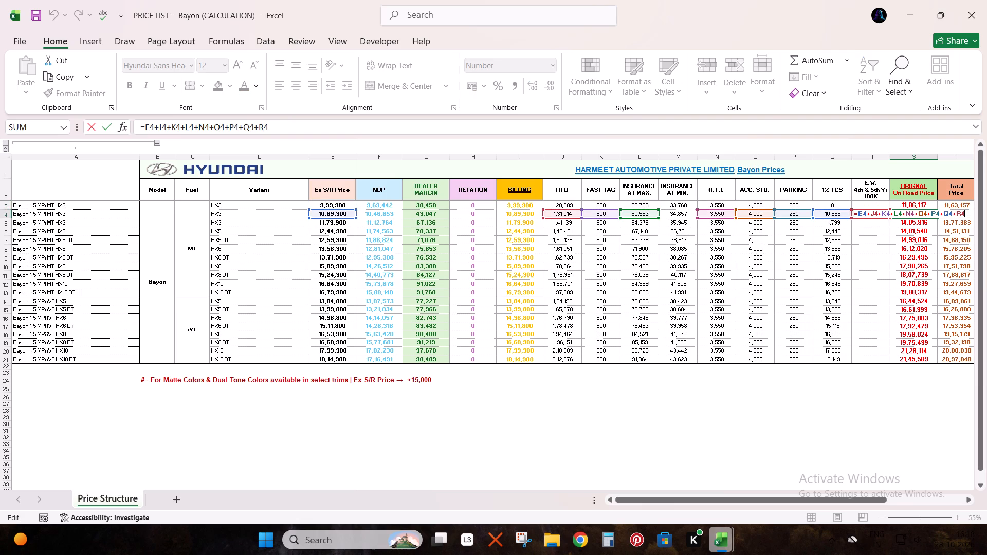
pyautogui.press('Escape')
pyautogui.press('Down')
pyautogui.press('F2')
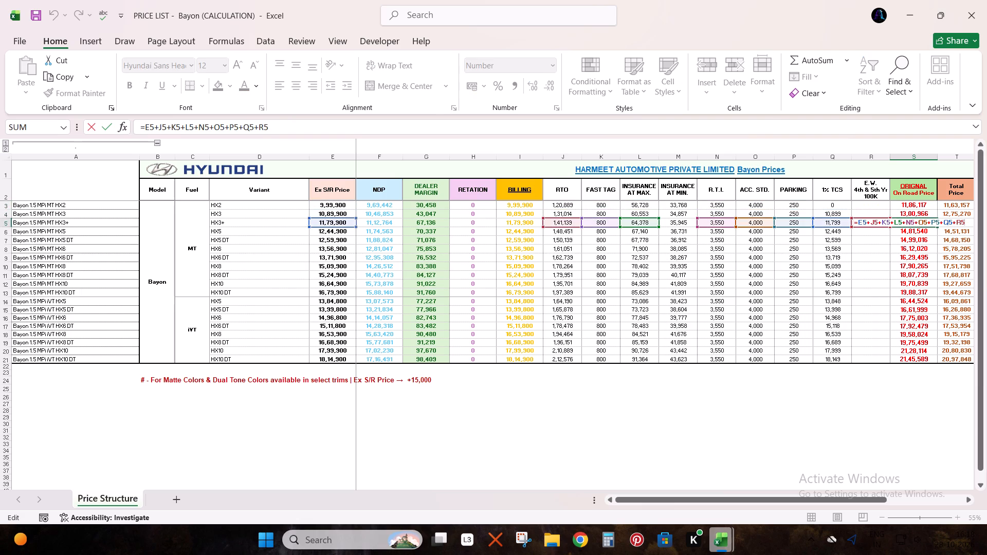
pyautogui.press('Escape')
pyautogui.press('Down')
pyautogui.press('F2')
pyautogui.press('Escape')
pyautogui.press('Down')
pyautogui.press('F2')
pyautogui.press('Escape')
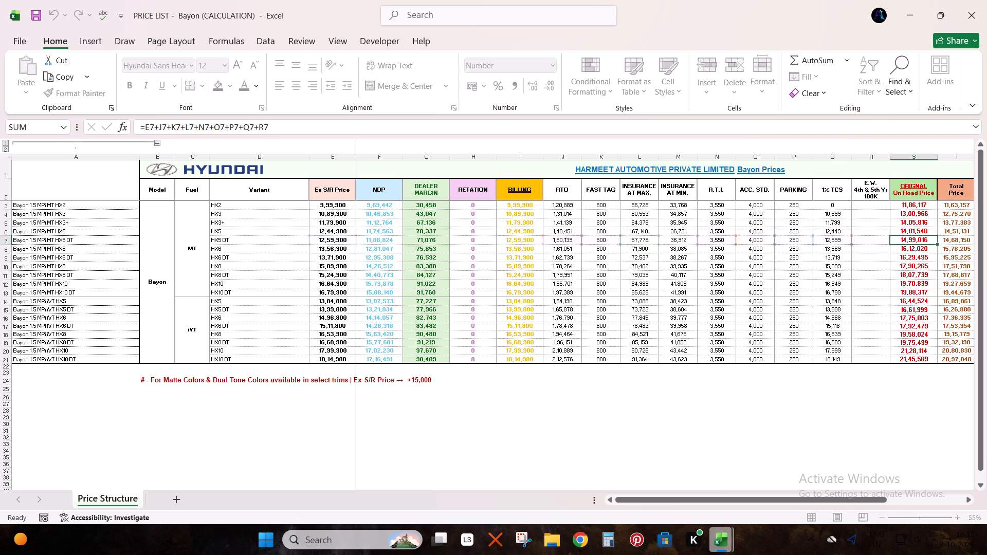
# Examine the Original On Road Price formulas in S8 to S10, for the MT variants HX6, HX6 DT and HX8.
pyautogui.press('Down')
pyautogui.press('F2')
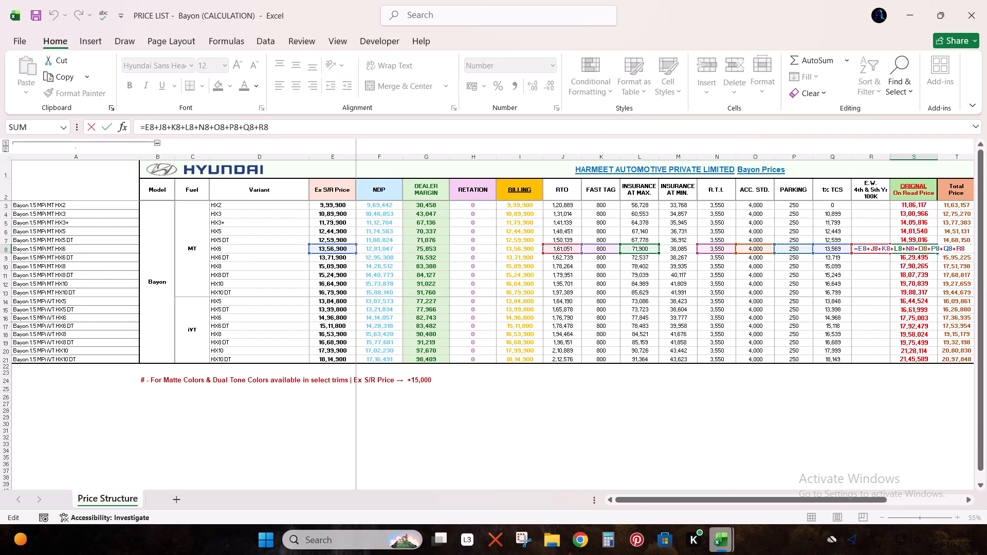
pyautogui.press('Escape')
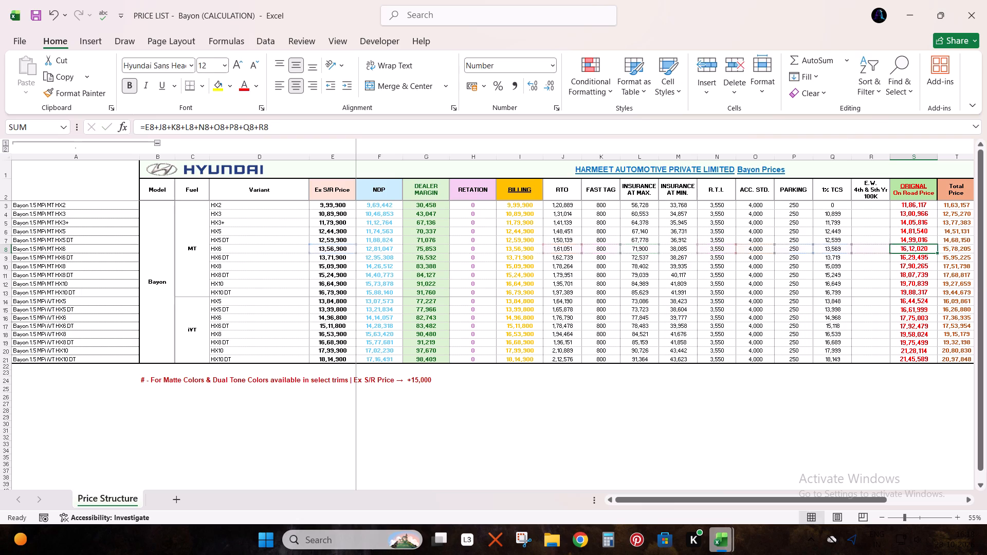
pyautogui.press('Down')
pyautogui.press('F2')
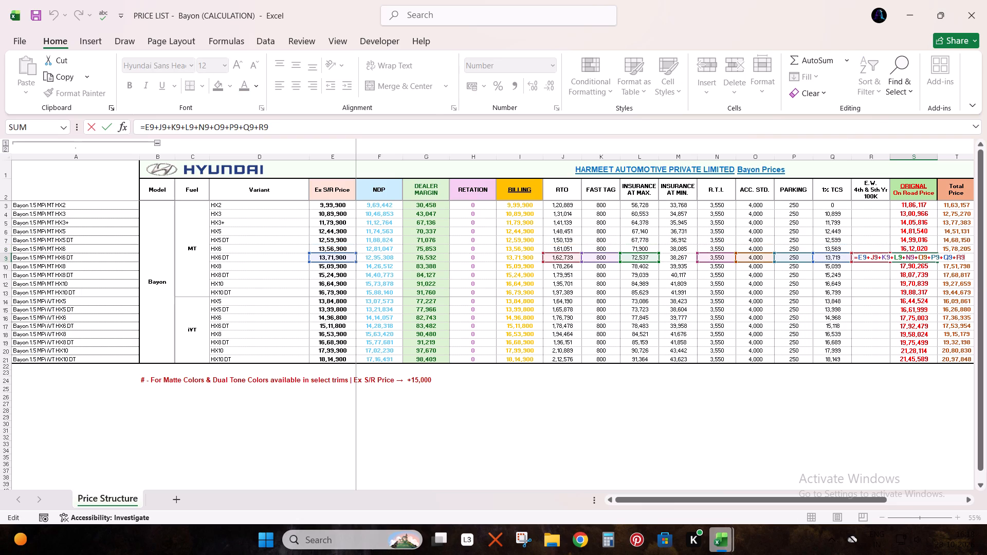
pyautogui.press('Escape')
pyautogui.press('Down')
pyautogui.press('F2')
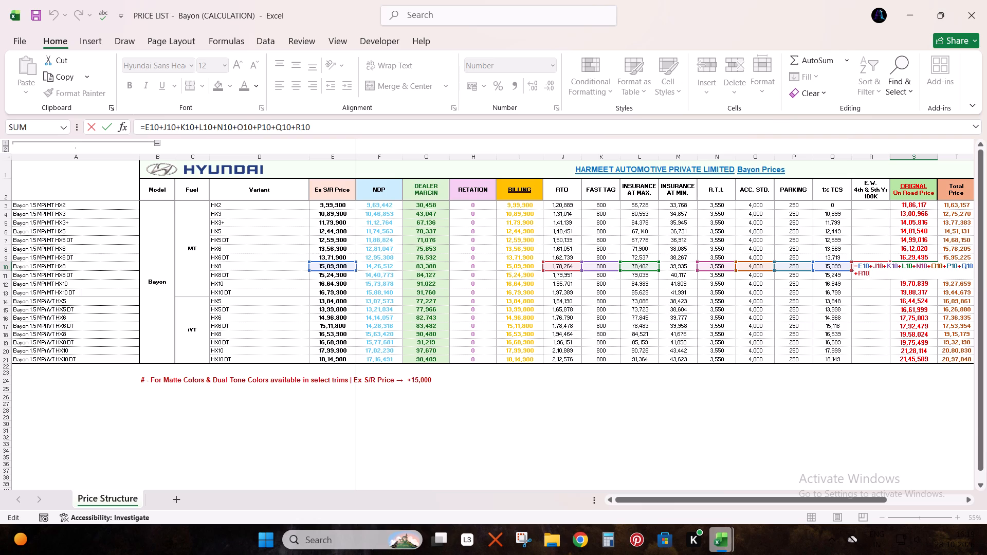
pyautogui.press('Escape')
pyautogui.press('F2')
pyautogui.press('Escape')
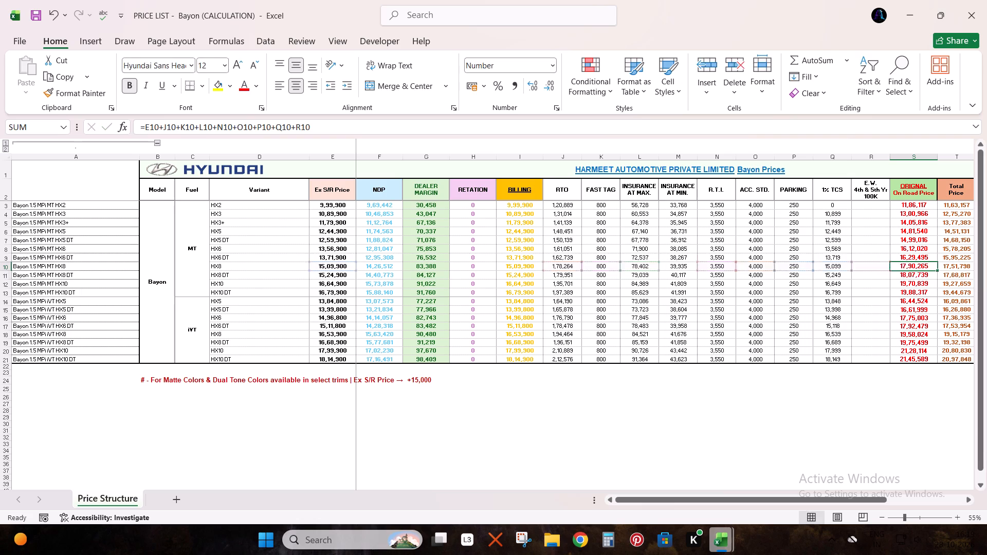
# Examine the Original On Road Price formulas in S11 to S13, for the MT variants HX8 DT, HX10 and HX10 DT.
pyautogui.press('Down')
pyautogui.press('F2')
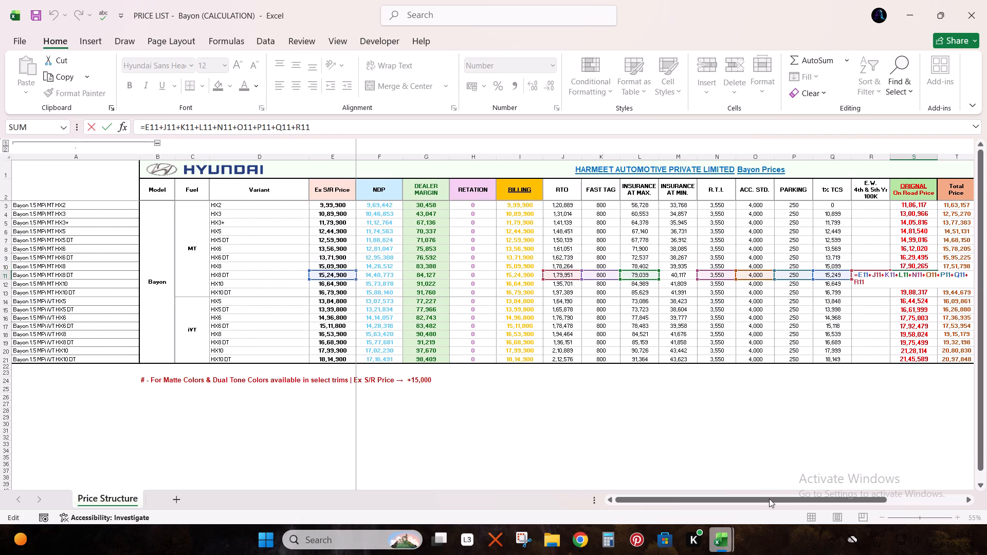
pyautogui.moveTo(769, 498); pyautogui.dragTo(816, 499)
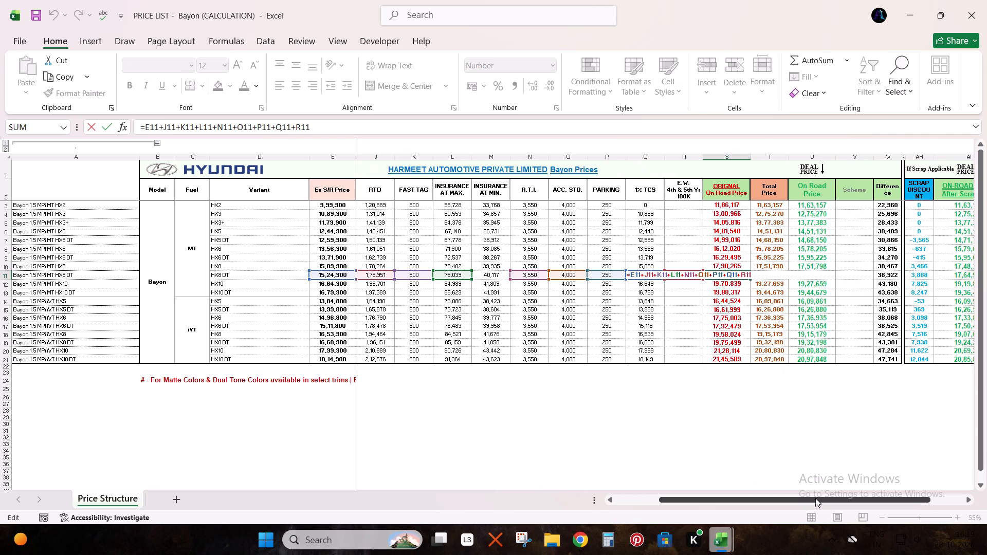
pyautogui.moveTo(815, 497); pyautogui.dragTo(675, 498)
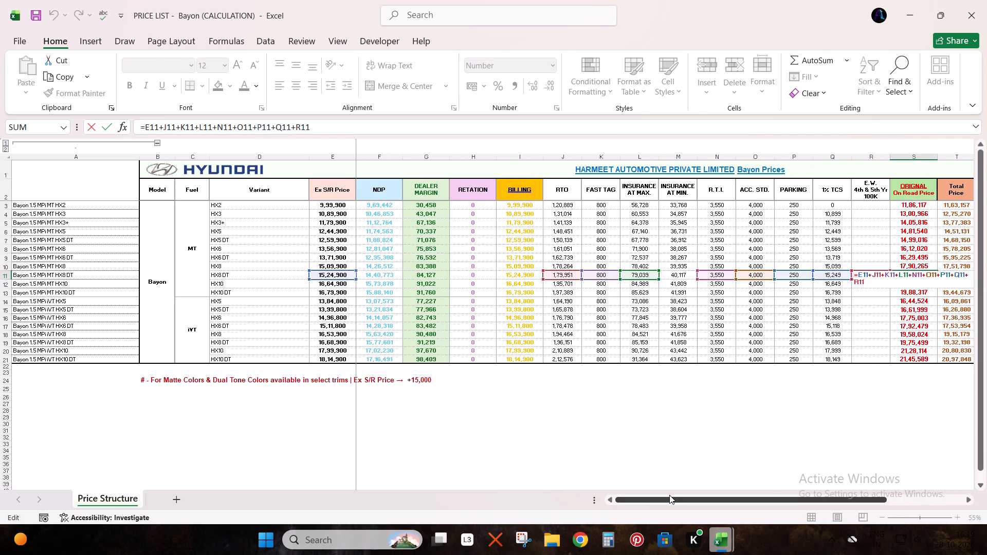
pyautogui.press('Escape')
pyautogui.press('Down')
pyautogui.press('F2')
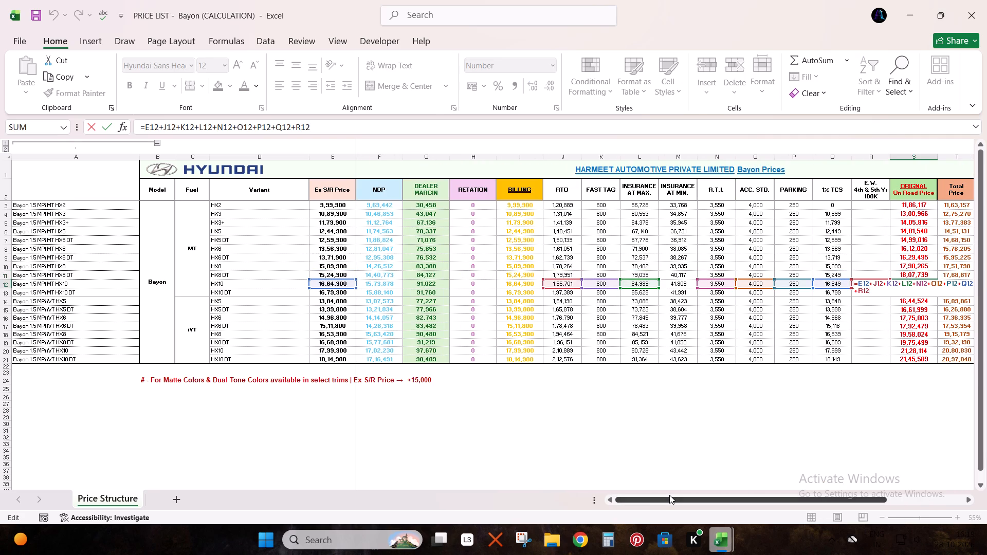
pyautogui.press('Escape')
pyautogui.press('Down')
pyautogui.press('F2')
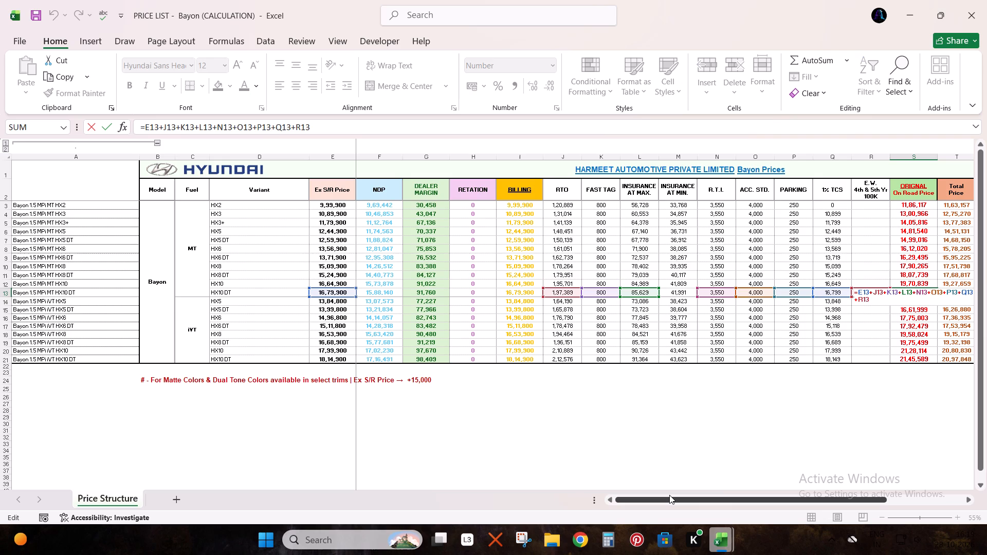
pyautogui.press('Escape')
# Examine the Original On Road Price formulas in S14 to S16, for the iVT variants HX5, HX5 DT and HX6.
pyautogui.press('Down')
pyautogui.press('F2')
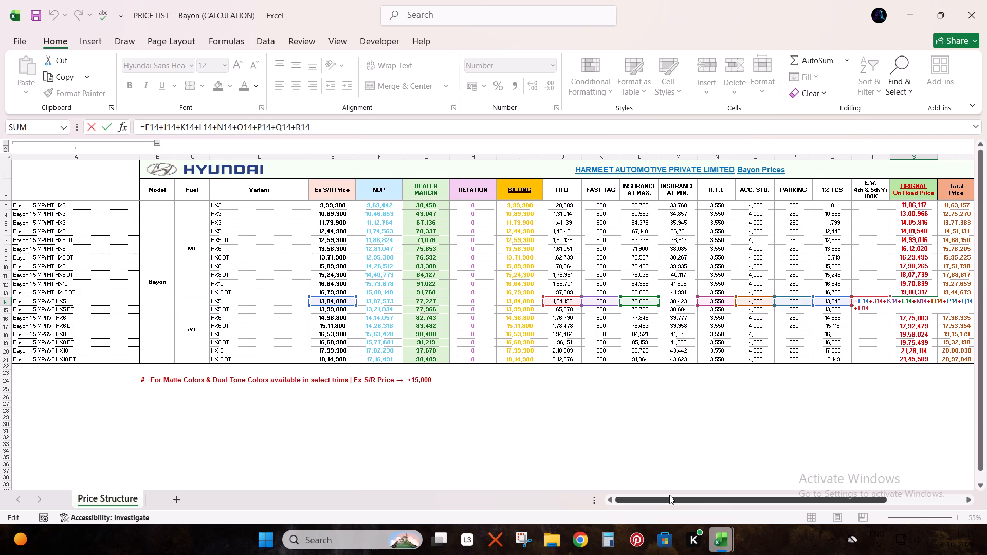
pyautogui.press('Escape')
pyautogui.press('F2')
pyautogui.press('Escape')
pyautogui.press('Down')
pyautogui.press('F2')
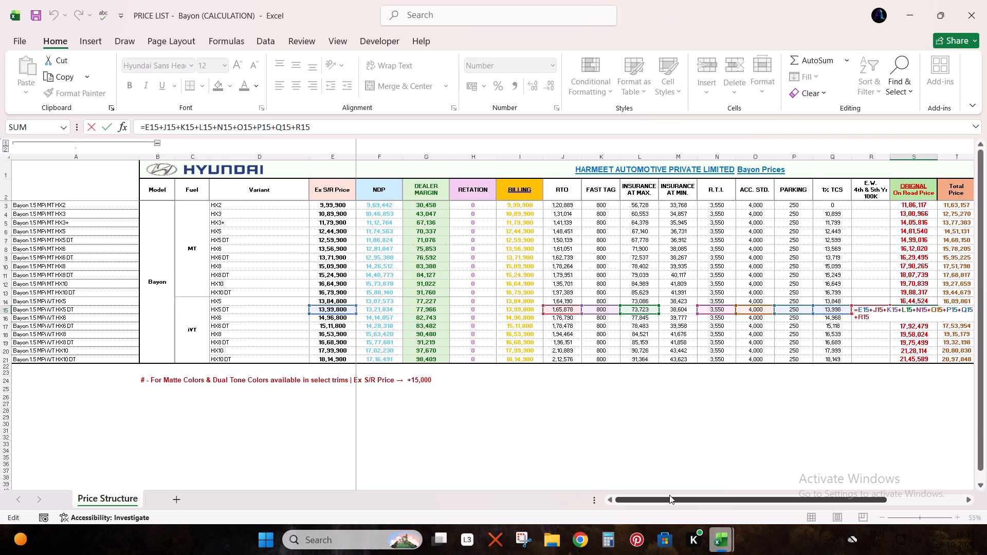
pyautogui.press('Escape')
pyautogui.press('Down')
pyautogui.press('F2')
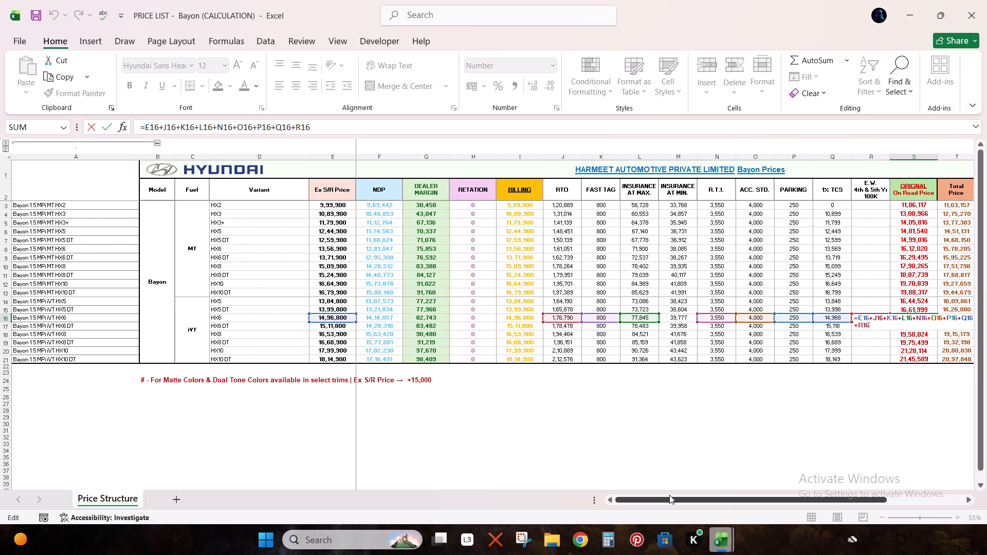
pyautogui.press('Escape')
# Examine the Original On Road Price formulas in S17 to S19, for the iVT variants HX6 DT, HX8 and HX8 DT.
pyautogui.press('Down')
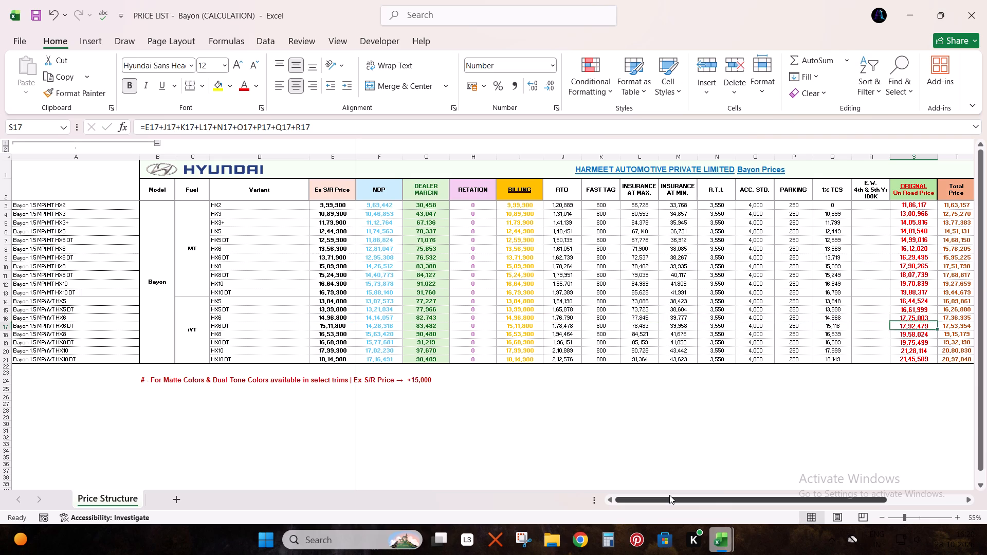
pyautogui.press('F2')
pyautogui.press('Escape')
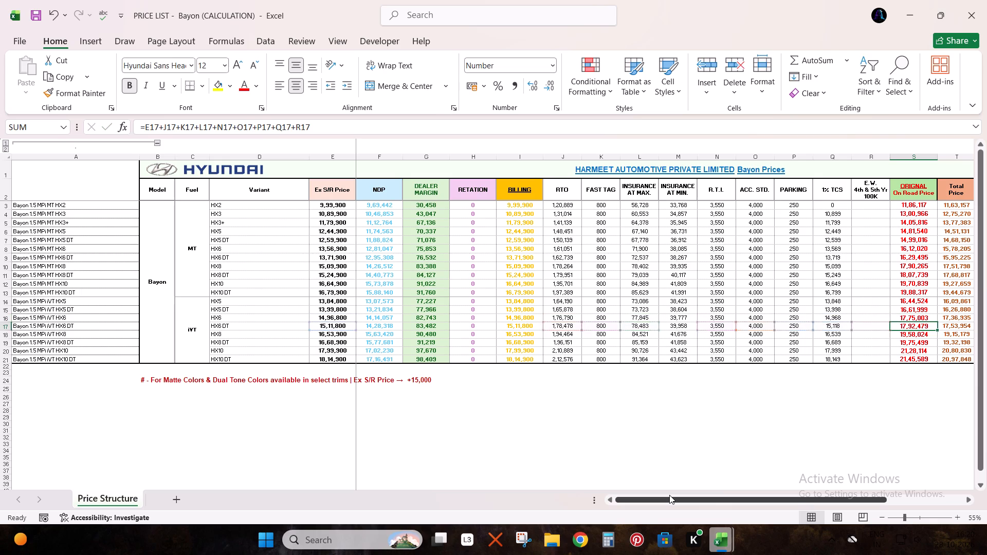
pyautogui.press('Down')
pyautogui.press('F2')
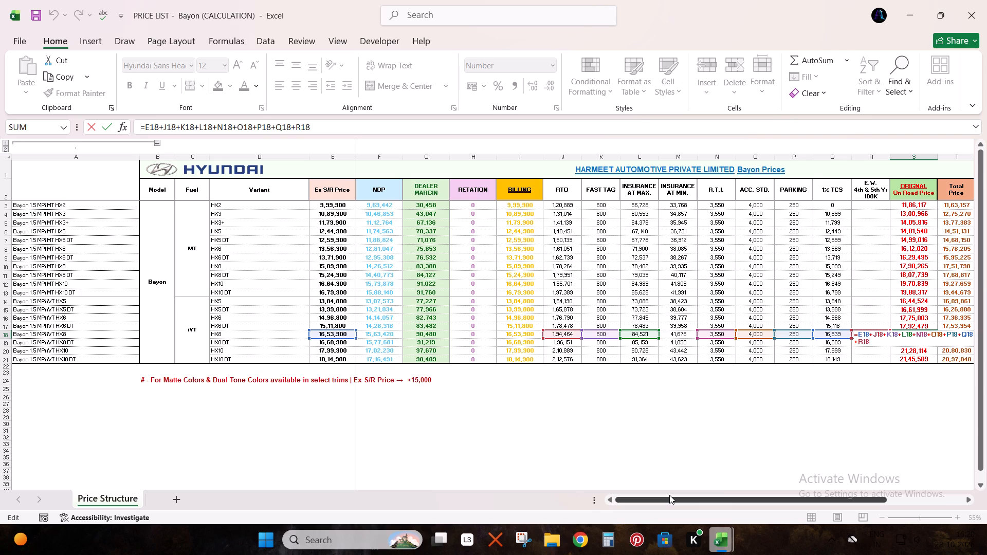
pyautogui.press('Escape')
pyautogui.press('Down')
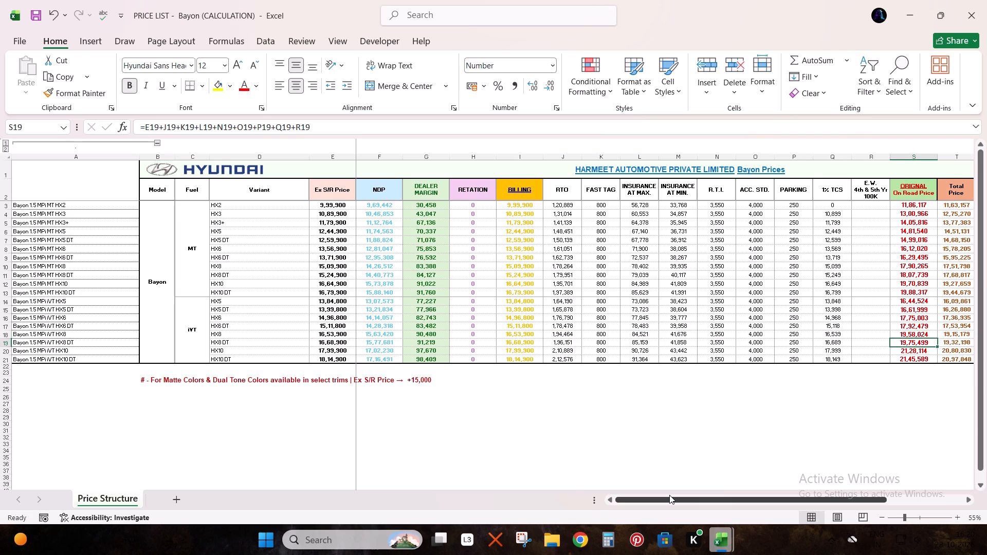
pyautogui.press('F2')
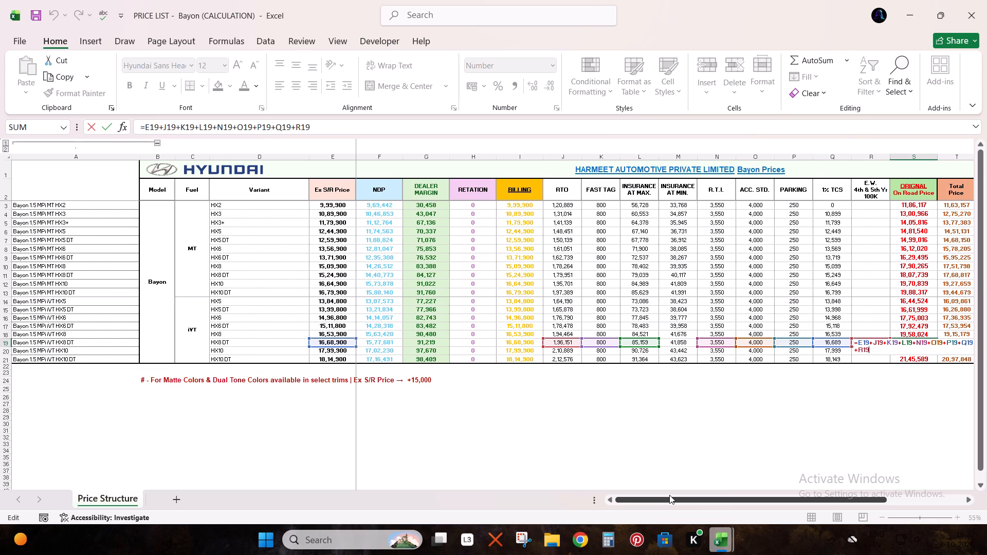
pyautogui.press('Escape')
pyautogui.press('Escape')
pyautogui.press('Escape')
pyautogui.press('Escape')
pyautogui.press('Escape')
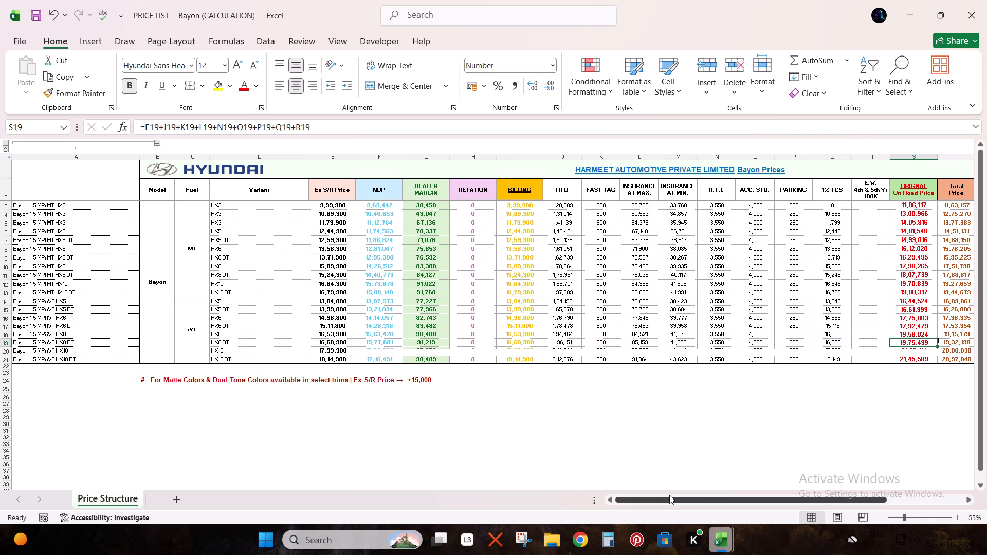
# Examine the Total Price formula in T3 for the MT HX2 variant and the cost columns it references.
pyautogui.press('Right')
pyautogui.press('Up')
pyautogui.press('Up')
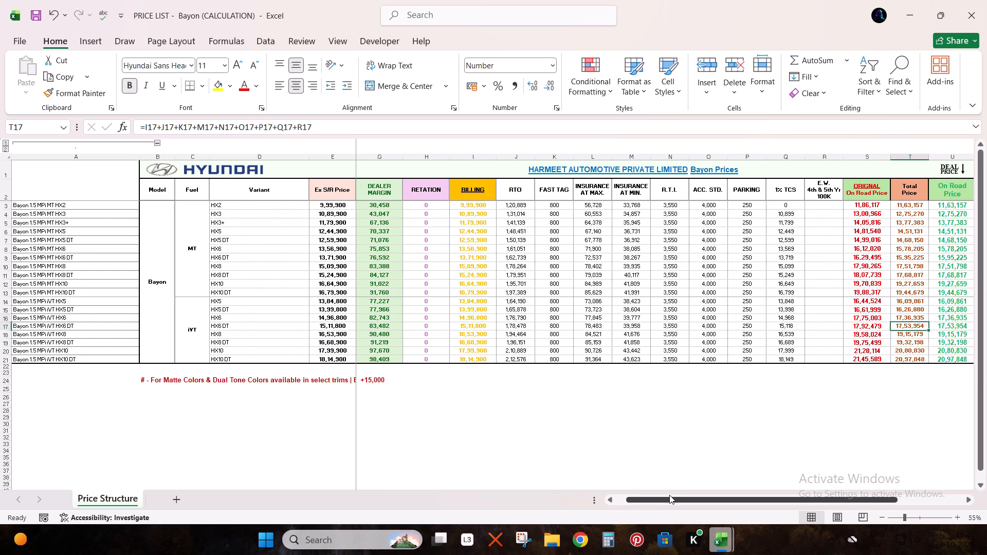
pyautogui.press('Up')
pyautogui.press('Up')
pyautogui.press('Up')
pyautogui.press('Up')
pyautogui.press('Up')
pyautogui.press('Up')
pyautogui.press('Up')
pyautogui.press('Up')
pyautogui.press('Up')
pyautogui.press('Up')
pyautogui.press('Up')
pyautogui.press('Up')
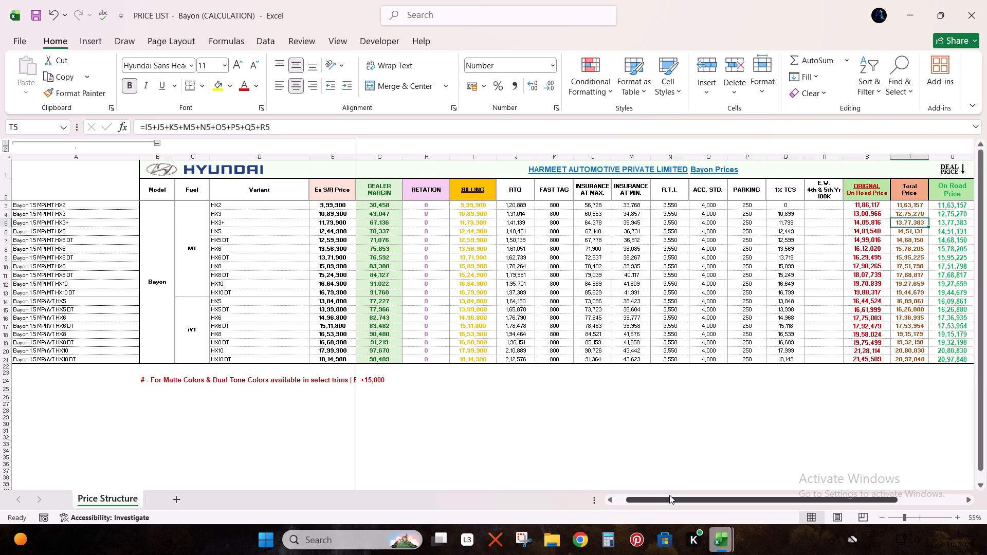
pyautogui.press('Up')
pyautogui.press('Up')
pyautogui.press('Up')
pyautogui.press('Down')
pyautogui.press('F2')
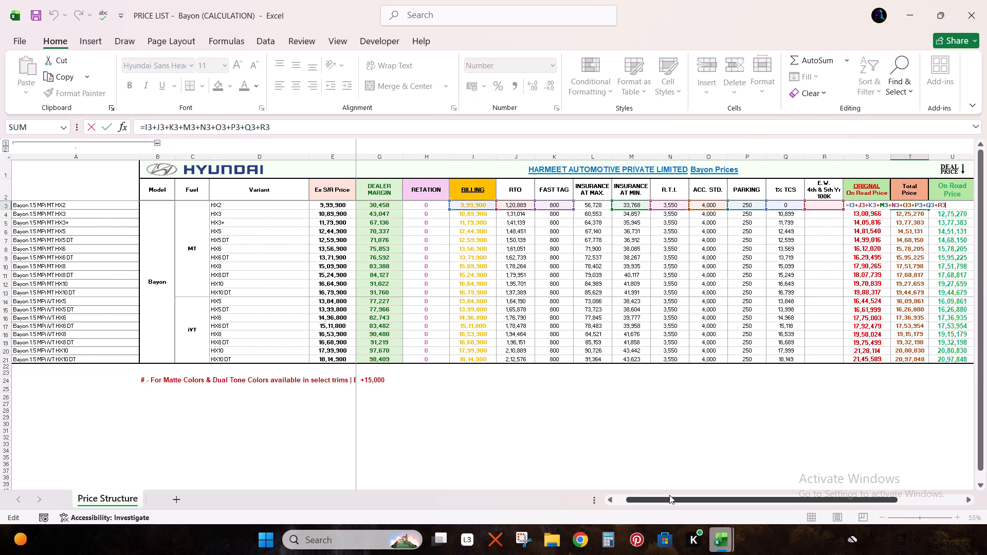
pyautogui.moveTo(640, 499); pyautogui.dragTo(608, 499)
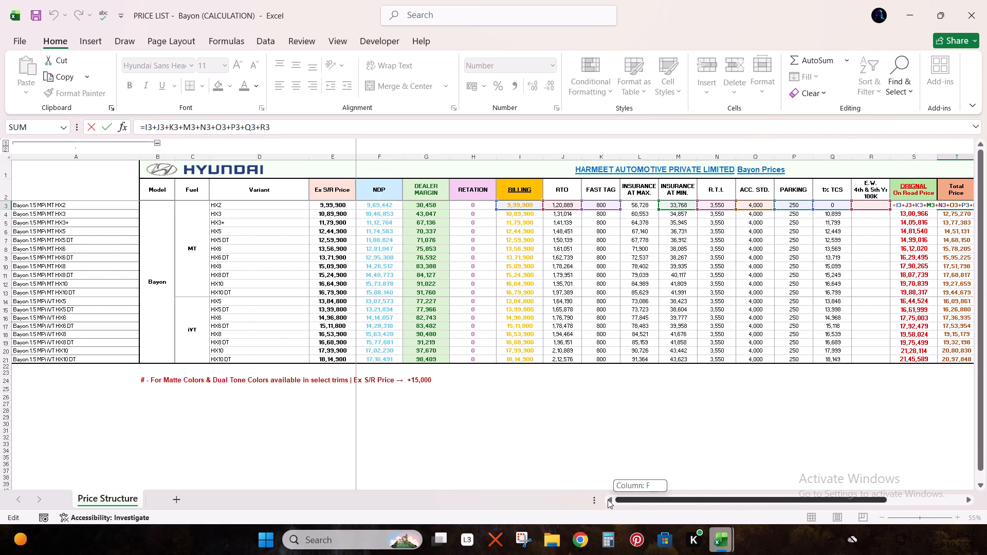
pyautogui.moveTo(608, 499); pyautogui.dragTo(587, 492)
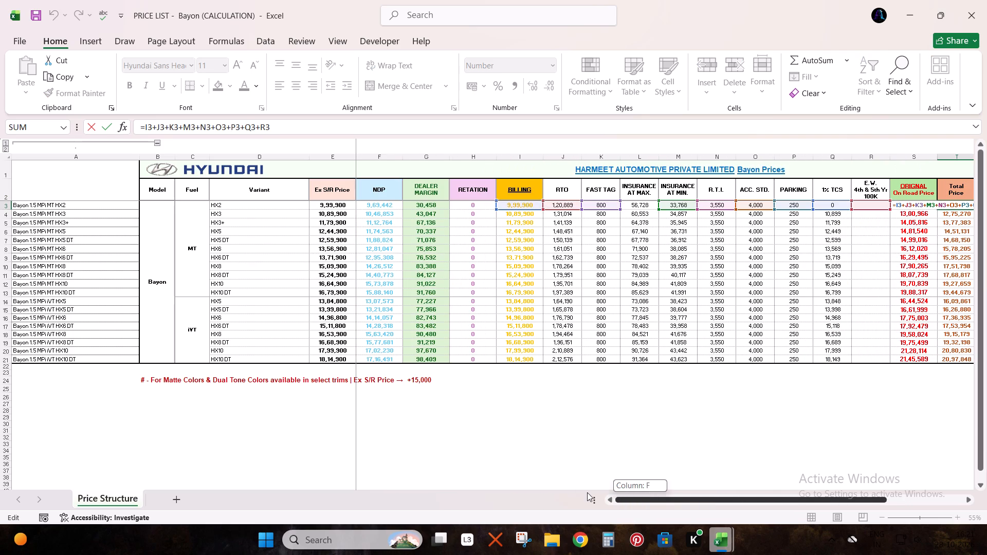
pyautogui.moveTo(587, 492); pyautogui.dragTo(652, 474)
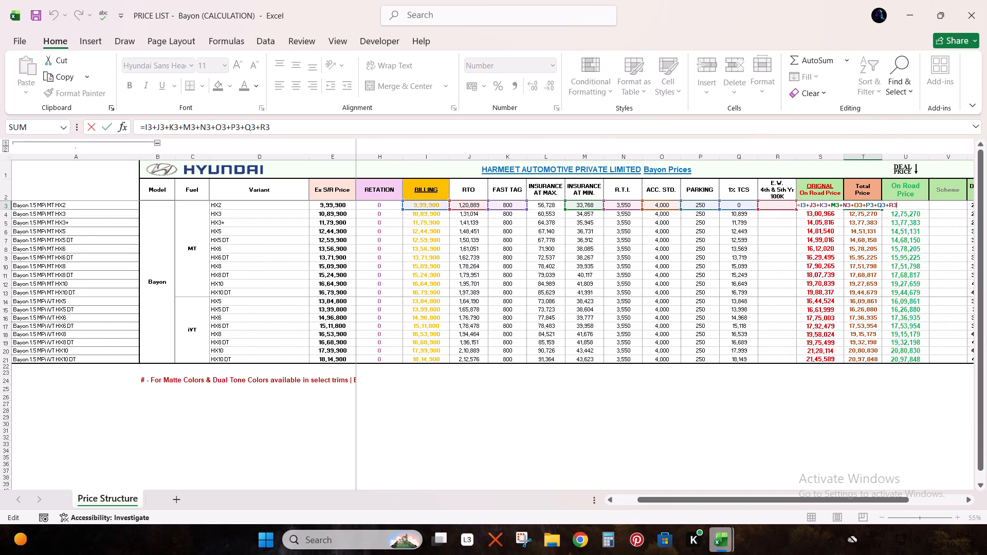
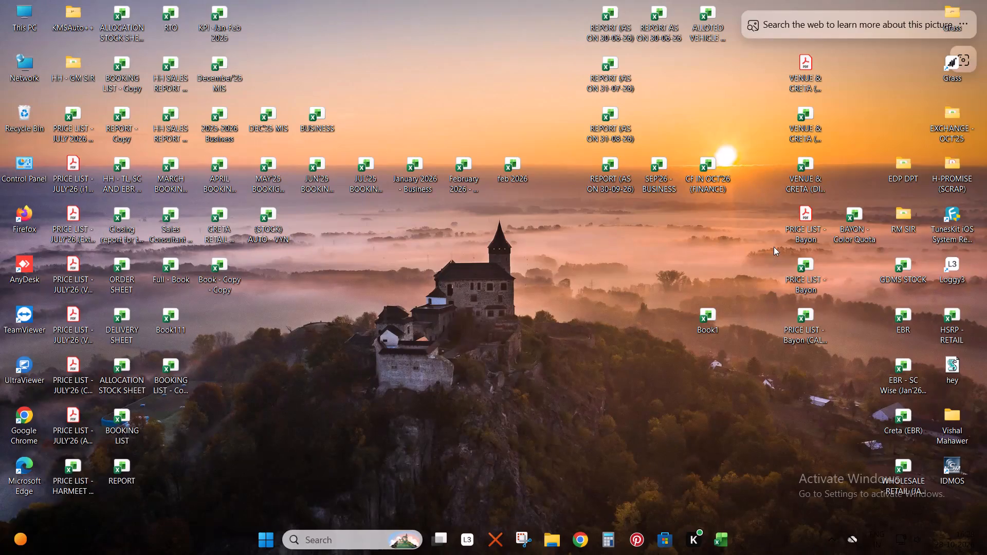
# Open the PRICE LIST - Bayon (CALCULATION) workbook from the desktop.
pyautogui.doubleClick(801, 335)
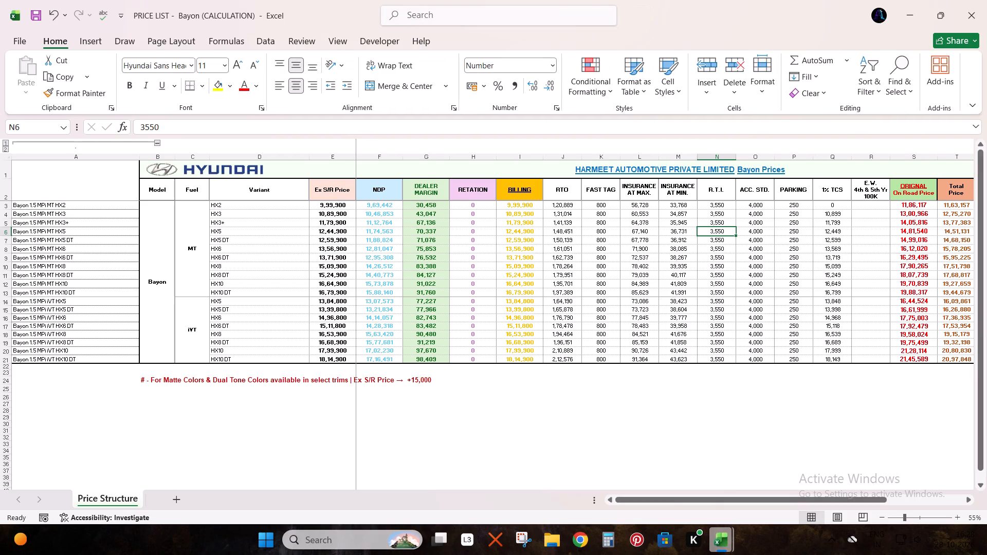
# Insert three blank columns before the INSURANCE AT MIN. column, starting at column M.
pyautogui.click(653, 248)
pyautogui.click(691, 221)
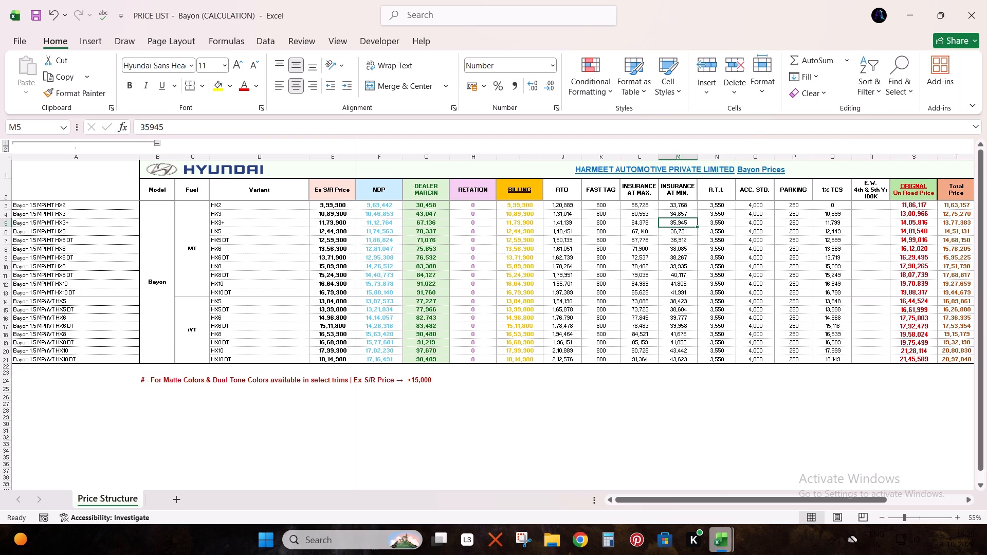
pyautogui.click(682, 159)
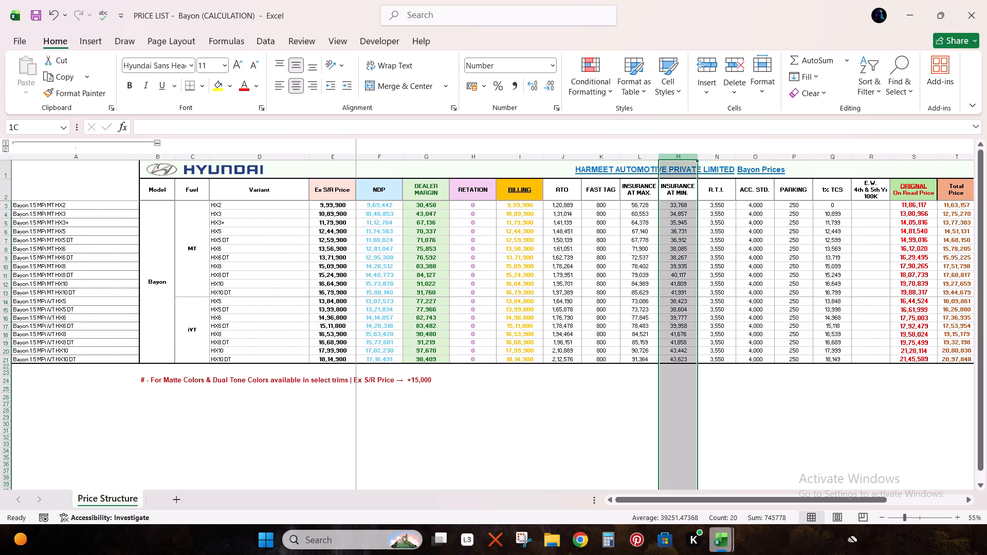
pyautogui.hotkey('ctrl', '+')
pyautogui.hotkey('ctrl', '+')
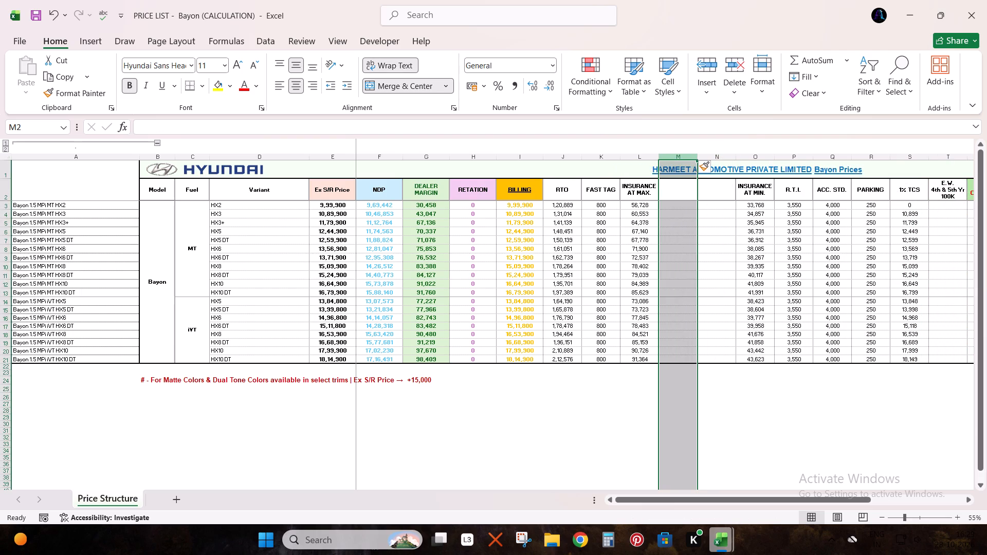
pyautogui.hotkey('ctrl', '+')
# Enter 7000 in N3, in the middle blank column, and copy it down to N4.
pyautogui.press('Right')
pyautogui.press('Up')
pyautogui.press('Down')
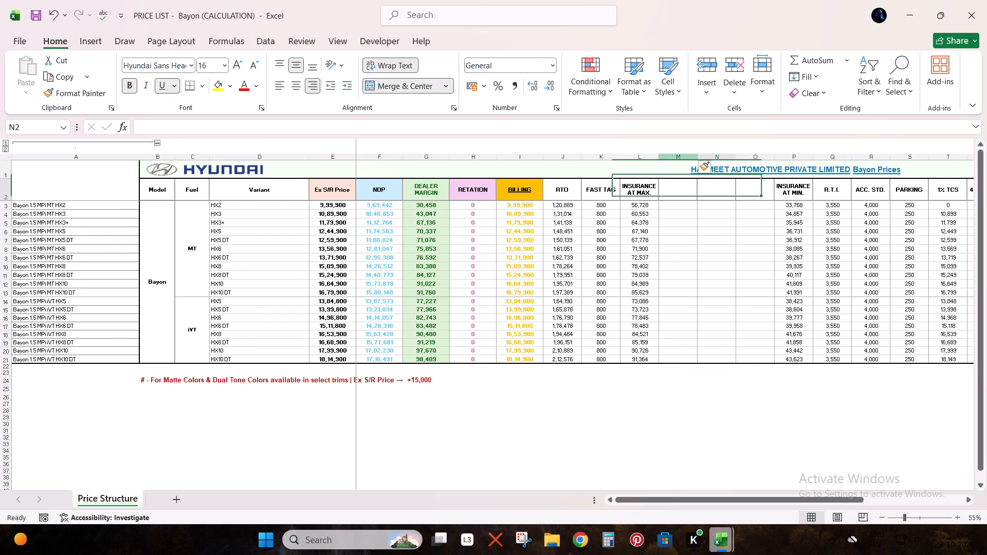
pyautogui.press('Left')
pyautogui.press('Right')
pyautogui.press('Down')
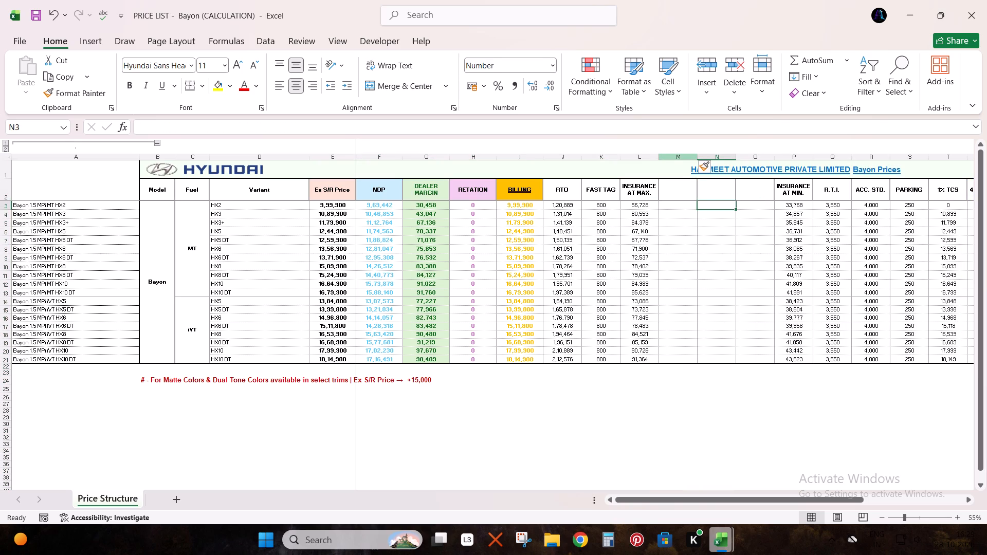
pyautogui.write('7000')
pyautogui.press('Return')
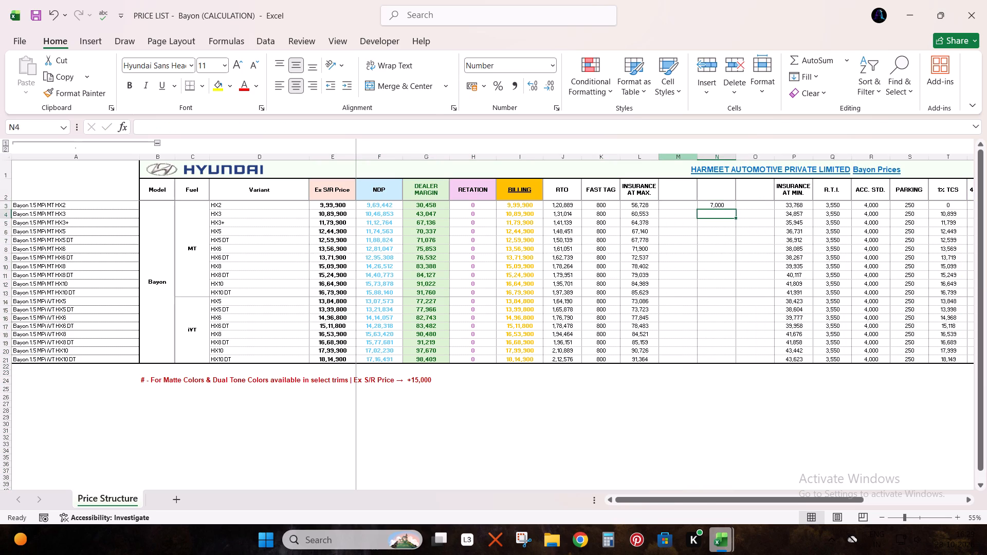
pyautogui.hotkey('ctrl', 'd')
# Fill the 7,000 value from N3:N4 down through N21, for all remaining variants.
pyautogui.press('Up')
pyautogui.hotkey('shift', 'Down')
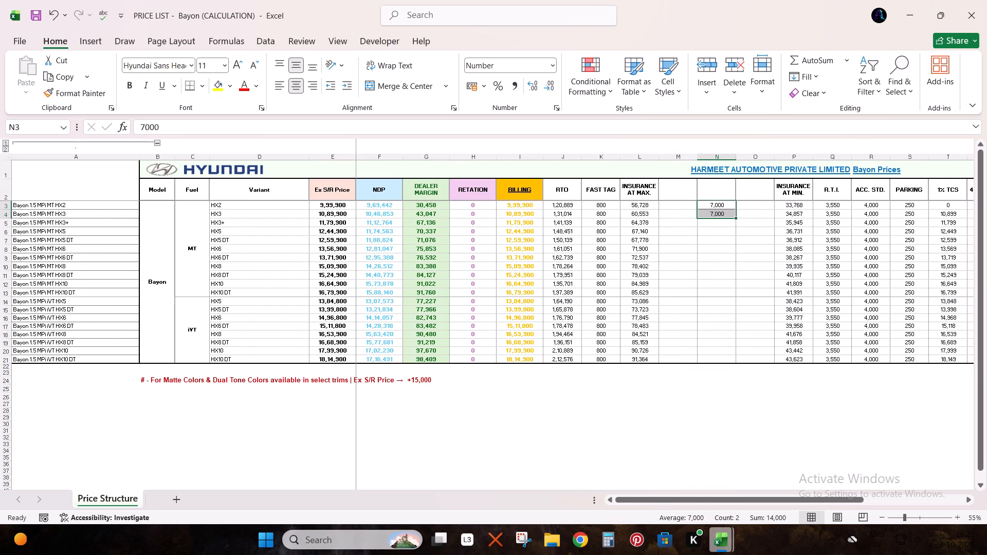
pyautogui.doubleClick(735, 217)
pyautogui.press('Right')
pyautogui.press('Down')
pyautogui.press('Left')
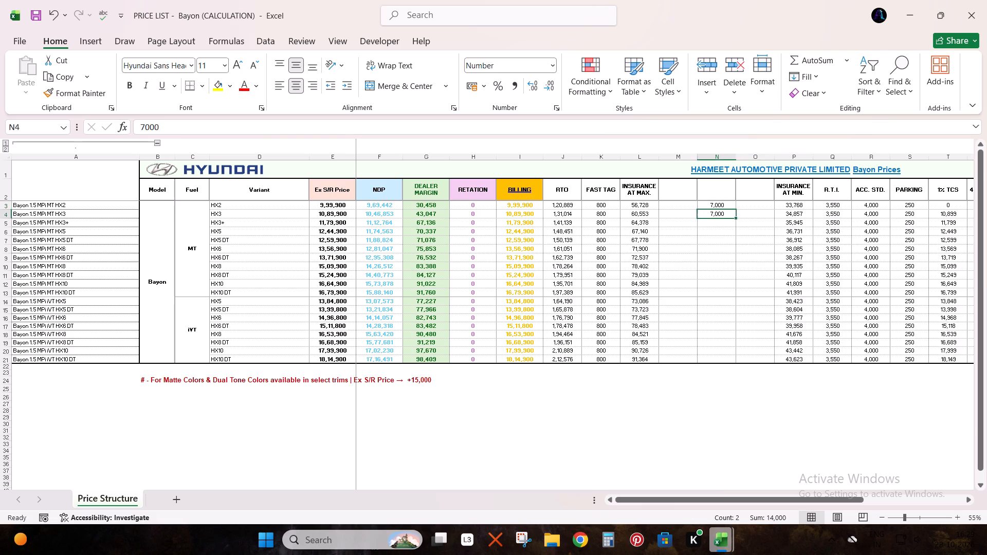
pyautogui.press('Up')
pyautogui.hotkey('shift', 'Down')
pyautogui.doubleClick(735, 217)
pyautogui.moveTo(735, 217); pyautogui.dragTo(735, 217)
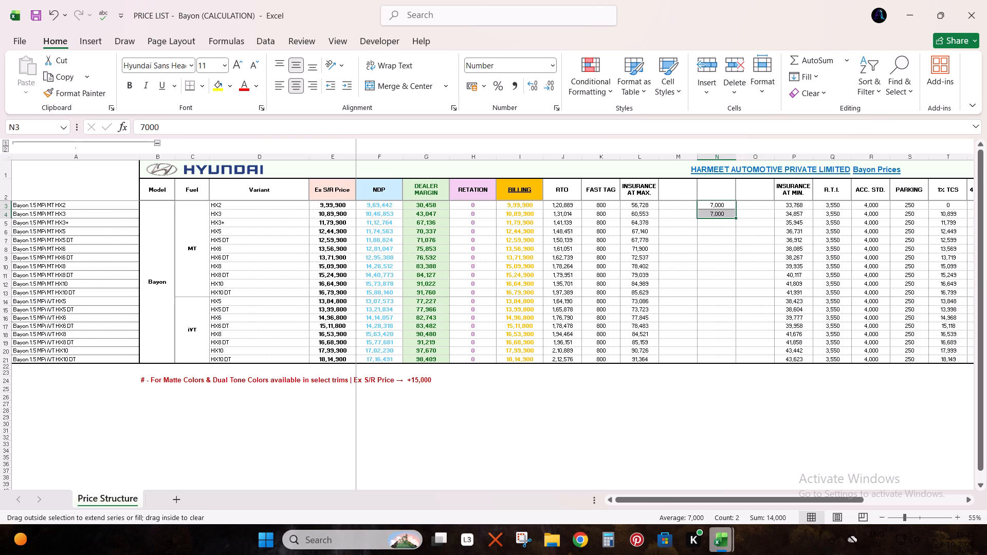
pyautogui.moveTo(735, 217); pyautogui.dragTo(728, 361)
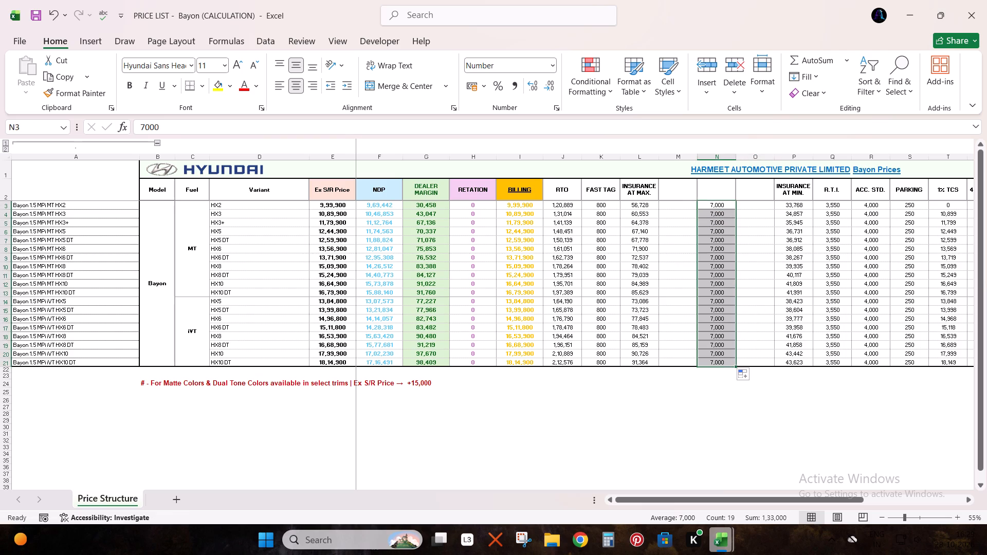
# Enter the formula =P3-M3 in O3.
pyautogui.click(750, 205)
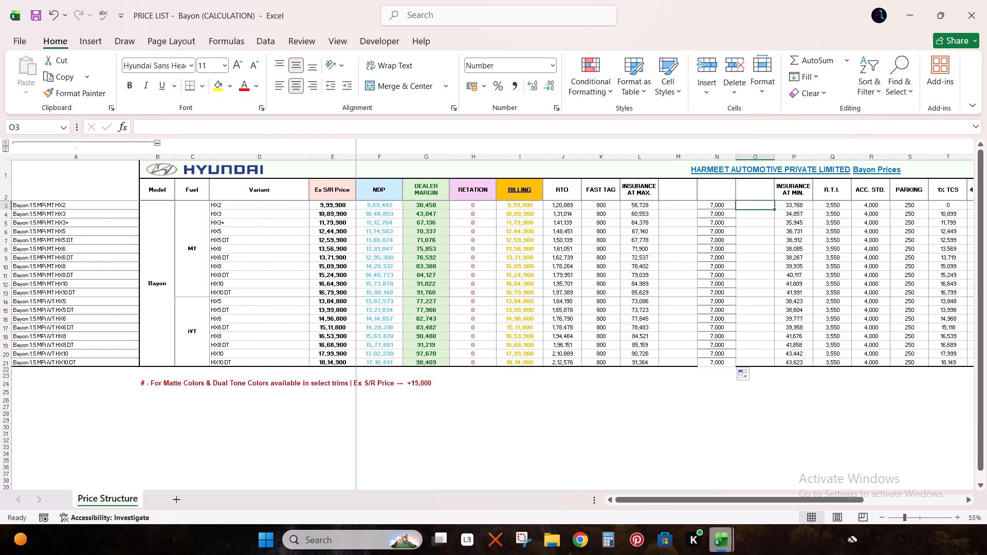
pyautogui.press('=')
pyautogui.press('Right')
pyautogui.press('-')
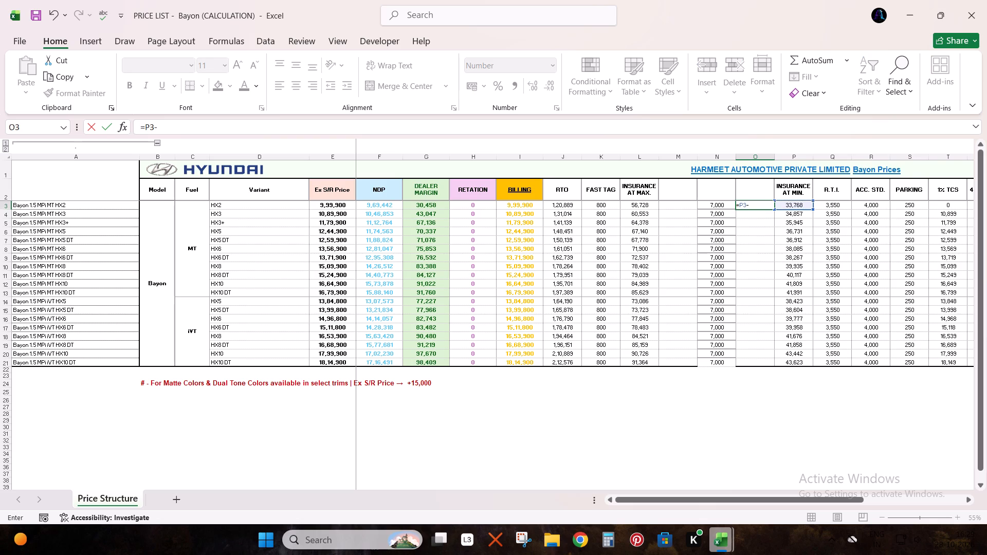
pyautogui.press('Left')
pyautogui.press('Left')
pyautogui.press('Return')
# Set O3 to the formula =P3-N3 and fill it down through O21.
pyautogui.press('Up')
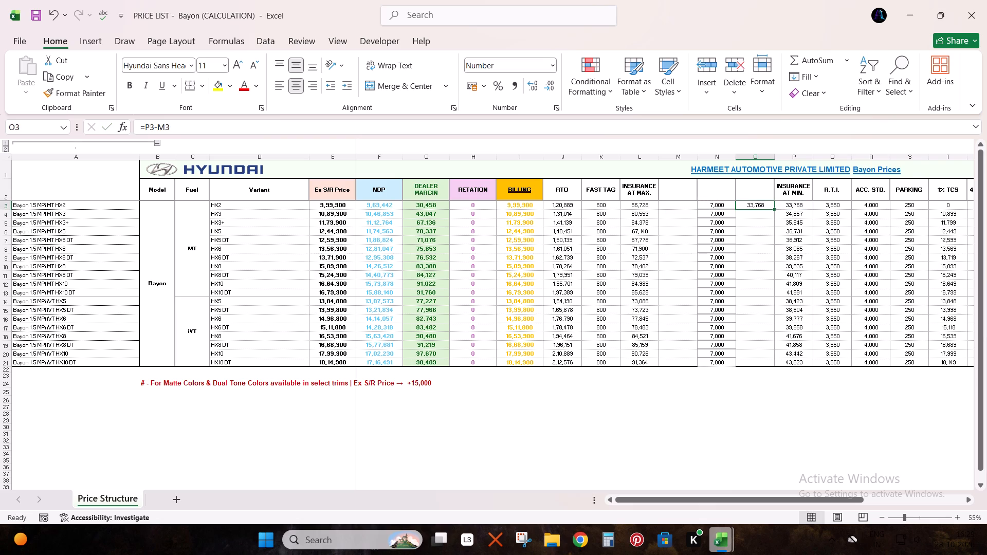
pyautogui.press('=')
pyautogui.press('Right')
pyautogui.press('-')
pyautogui.press('Left')
pyautogui.press('Return')
pyautogui.press('Up')
pyautogui.doubleClick(772, 208)
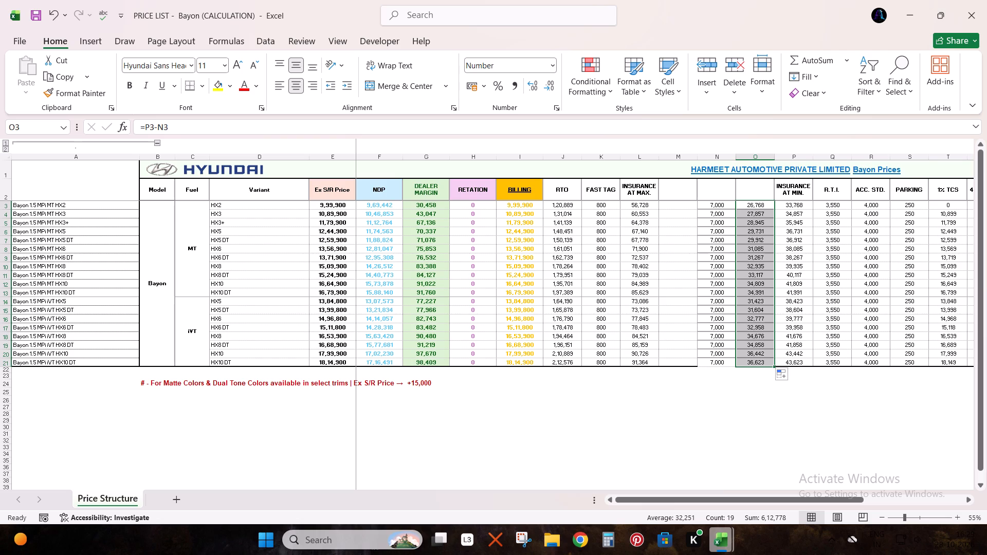
# Convert the formulas in O3:O21 to plain values by pasting the range over itself as values.
pyautogui.hotkey('ctrl', 'c')
pyautogui.hotkey('ctrl', 'v')
pyautogui.press('Down')
pyautogui.press('Down')
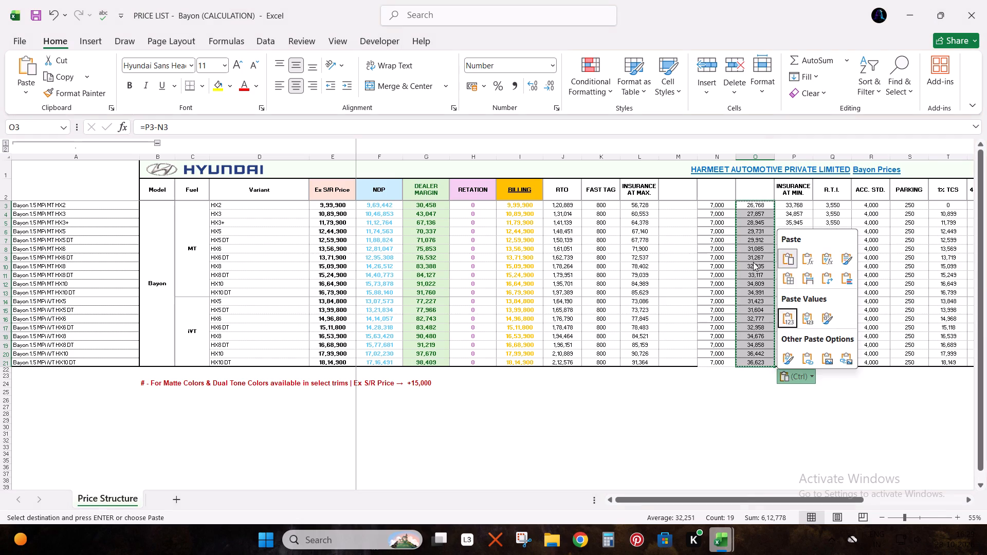
pyautogui.press('Return')
# Replace the INSURANCE AT MIN. values in P3:P21 with the reduced values copied from O3:O21.
pyautogui.press('Right')
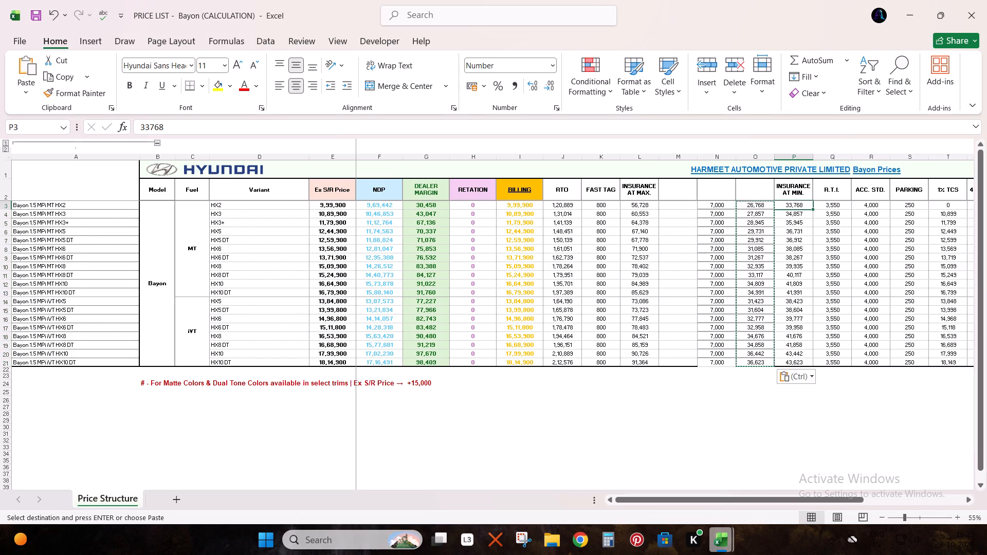
pyautogui.hotkey('ctrl', 'shift', 'Down')
pyautogui.click(80, 91)
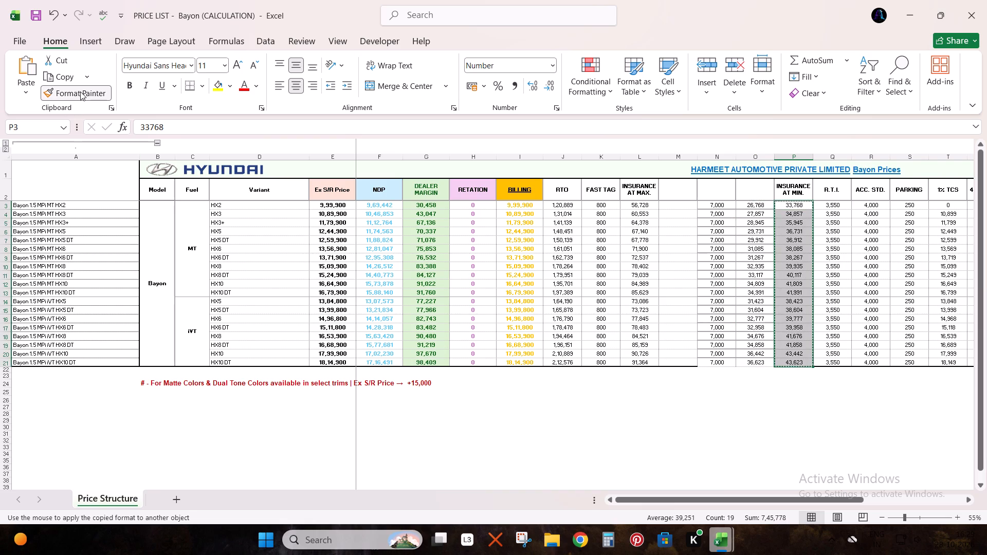
pyautogui.press('Left')
pyautogui.press('Right')
pyautogui.press('Down')
pyautogui.press('Left')
pyautogui.press('Up')
pyautogui.hotkey('ctrl', 'shift', 'Down')
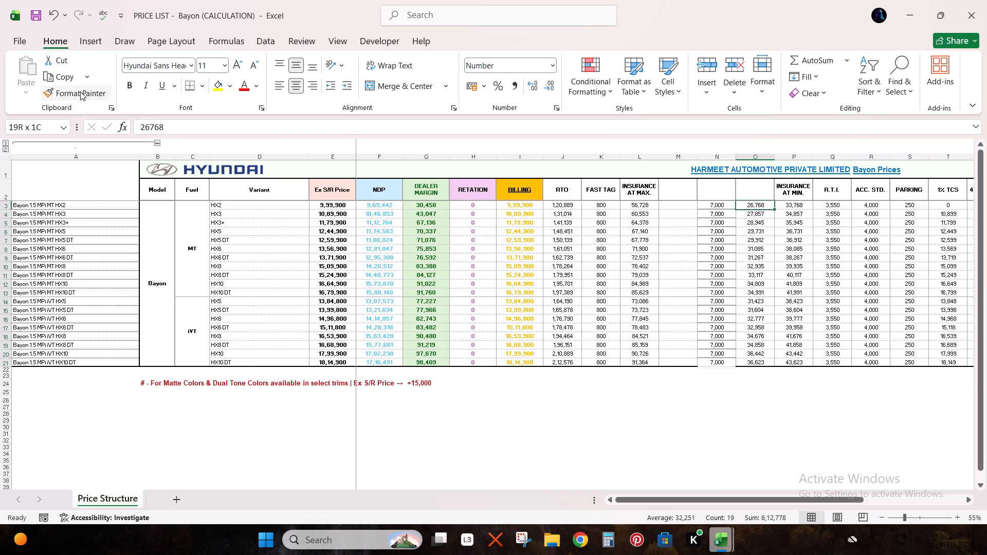
pyautogui.hotkey('ctrl', 'c')
pyautogui.press('Right')
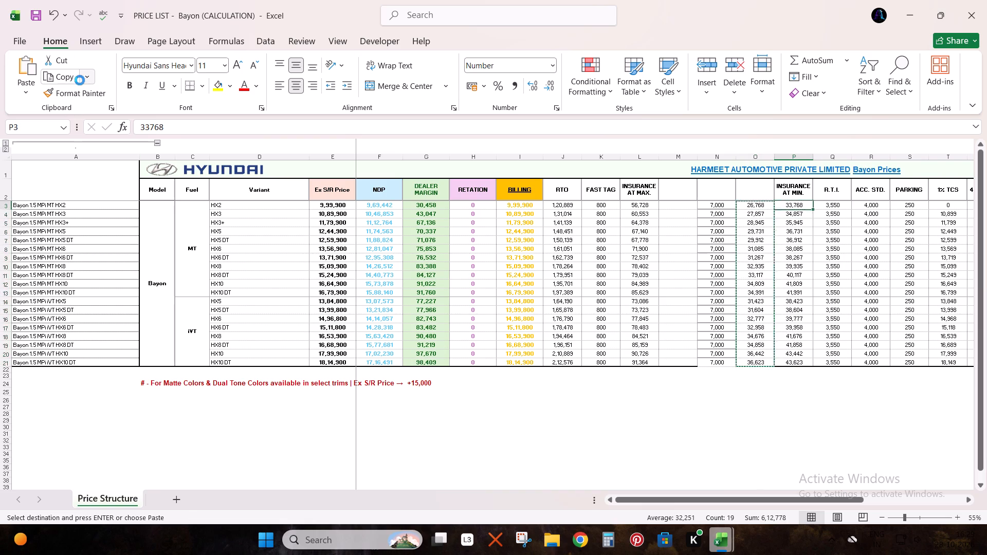
pyautogui.hotkey('ctrl', 'v')
pyautogui.press('Escape')
# Copy the INSURANCE AT MIN. header from P2 into O2.
pyautogui.press('Left')
pyautogui.press('Up')
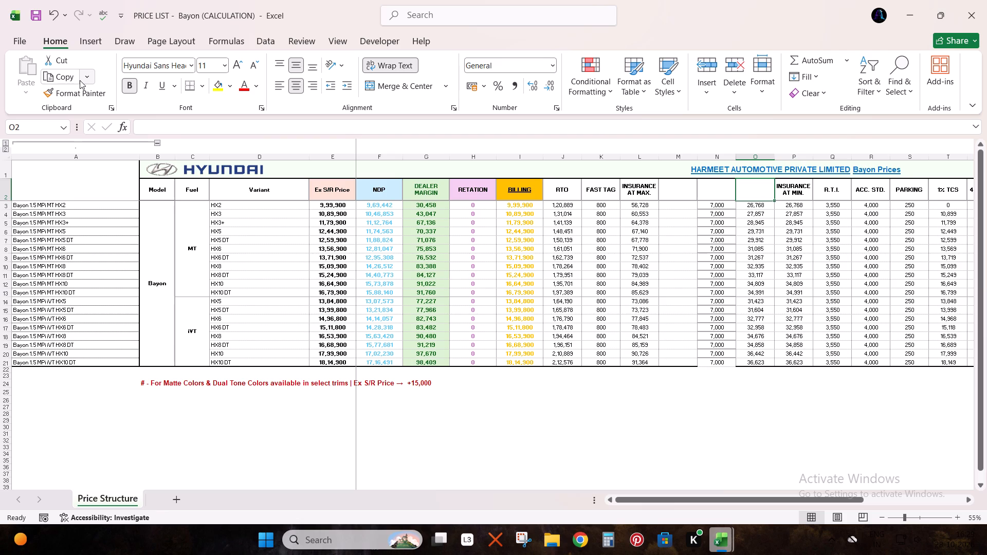
pyautogui.press('Right')
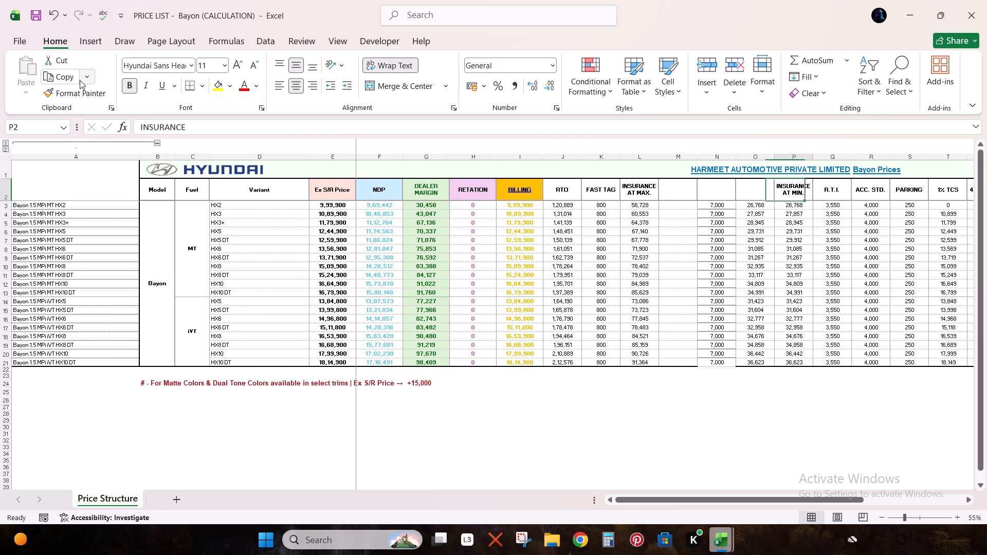
pyautogui.hotkey('ctrl', 'c')
pyautogui.press('Left')
pyautogui.hotkey('ctrl', 'v')
pyautogui.press('Escape')
# Copy the headed insurance column O2:O21 into M2:M21, next to INSURANCE AT MAX.
pyautogui.hotkey('ctrl', 'shift', 'Down')
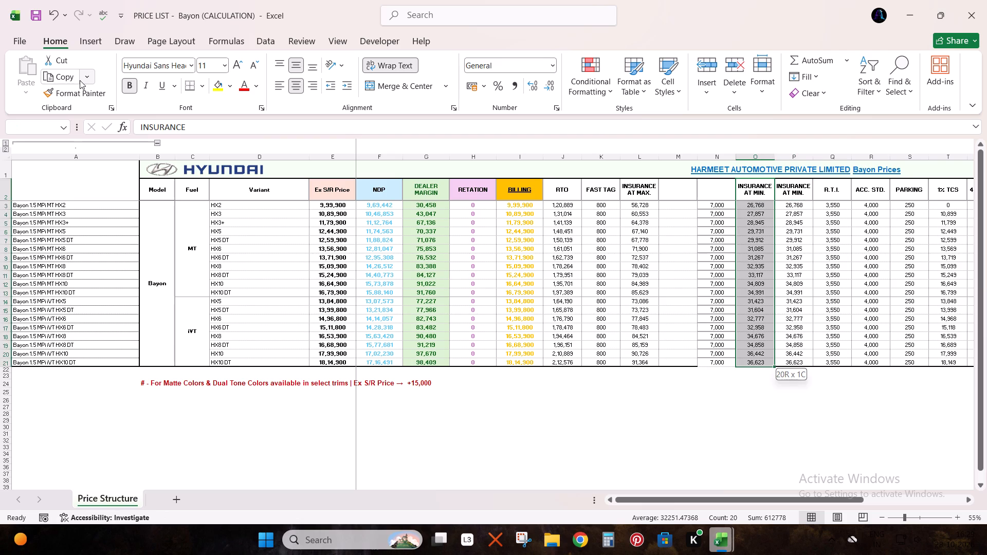
pyautogui.hotkey('ctrl', 'c')
pyautogui.press('Left')
pyautogui.press('Left')
pyautogui.hotkey('ctrl', 'v')
pyautogui.press('Escape')
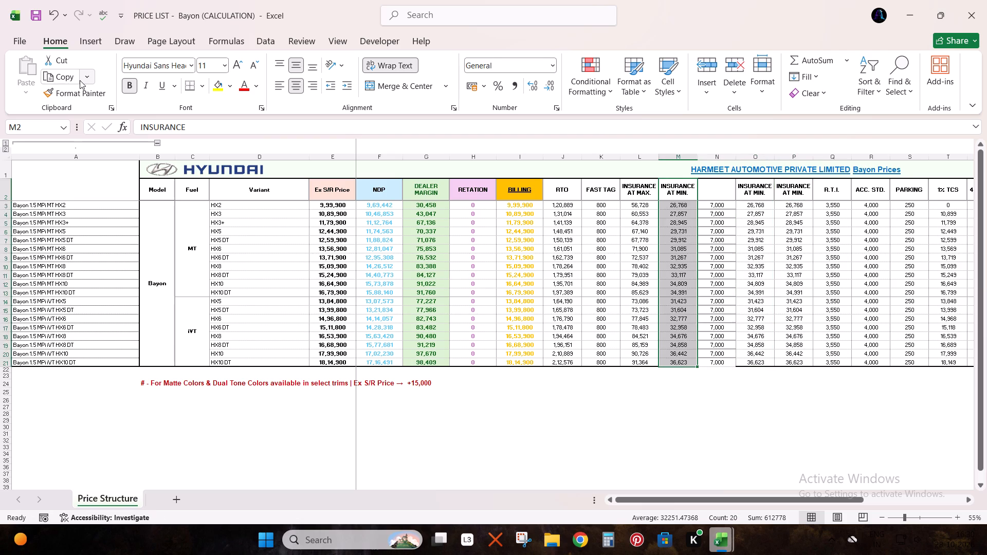
# Clear the duplicate INSURANCE AT MIN. header and values in O2:O21.
pyautogui.press('Right')
pyautogui.press('Right')
pyautogui.press('Down')
pyautogui.press('Up')
pyautogui.hotkey('ctrl', 'shift', 'Down')
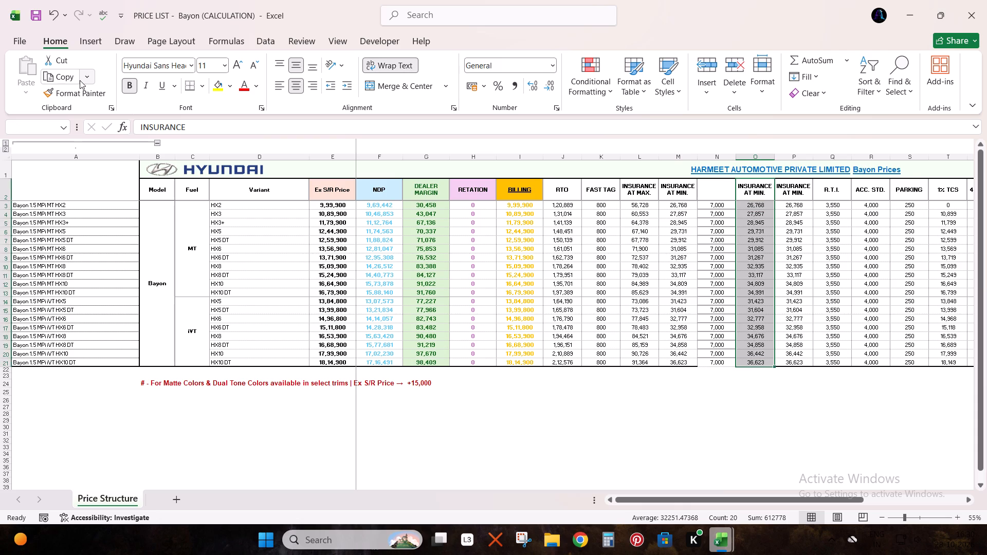
pyautogui.press('Delete')
# Set the font colour of the INSURANCE AT MIN. column M2:M21 to red and save the workbook.
pyautogui.press('Right')
pyautogui.press('Down')
pyautogui.press('Left')
pyautogui.press('Up')
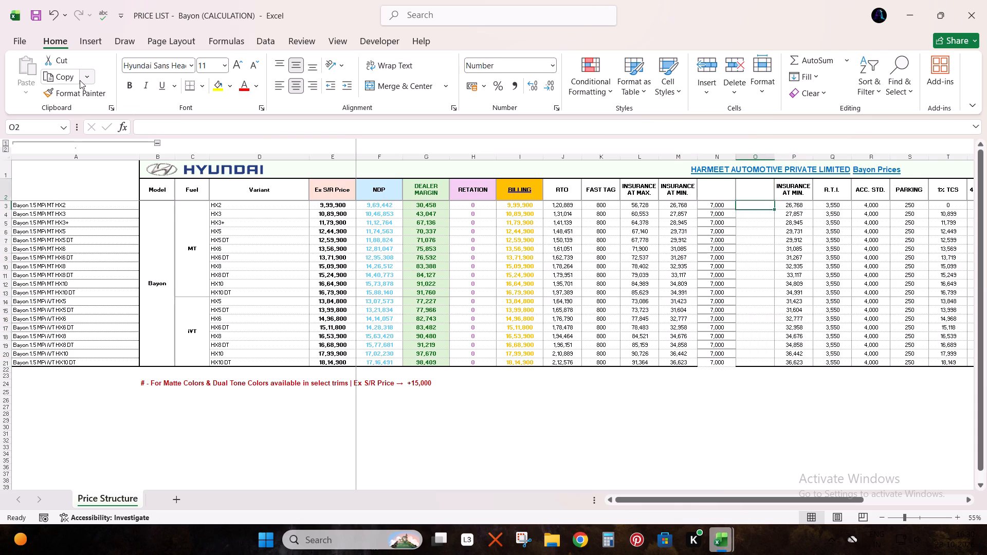
pyautogui.press('Up')
pyautogui.press('Down')
pyautogui.press('Left')
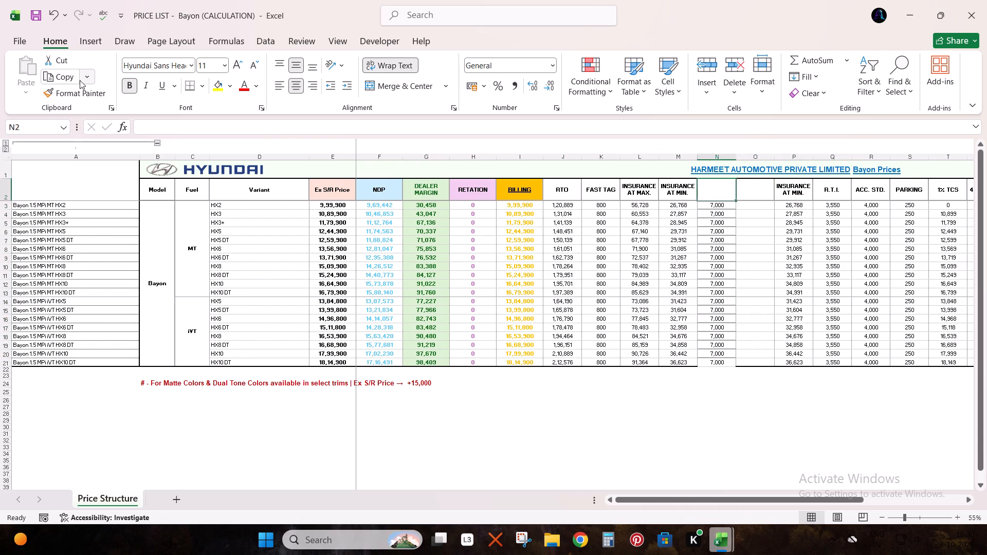
pyautogui.press('Left')
pyautogui.hotkey('ctrl', 'shift', 'Down')
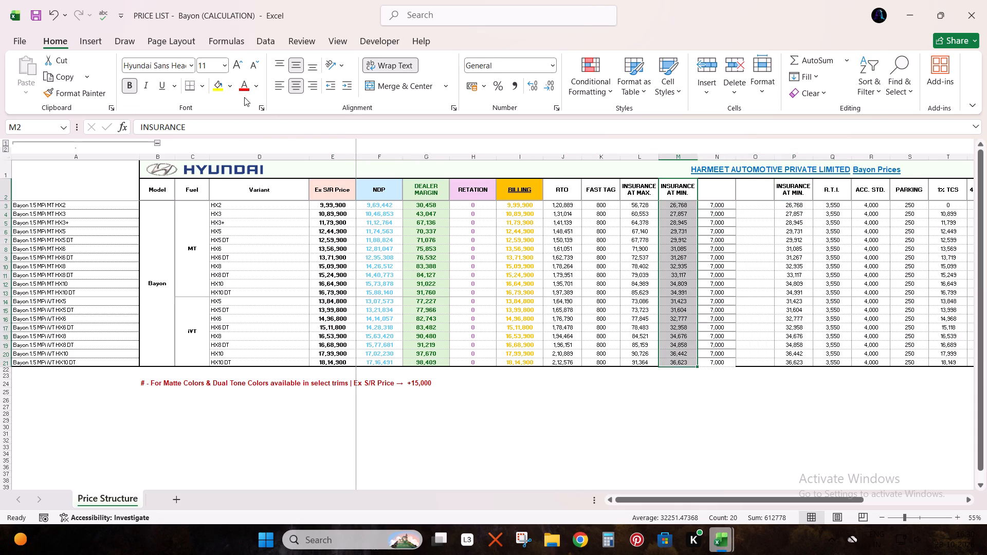
pyautogui.click(243, 97)
pyautogui.click(243, 86)
pyautogui.hotkey('ctrl', 's')
# Delete the empty column O between the 7,000 column and the second INSURANCE AT MIN. column.
pyautogui.press('Right')
pyautogui.press('Up')
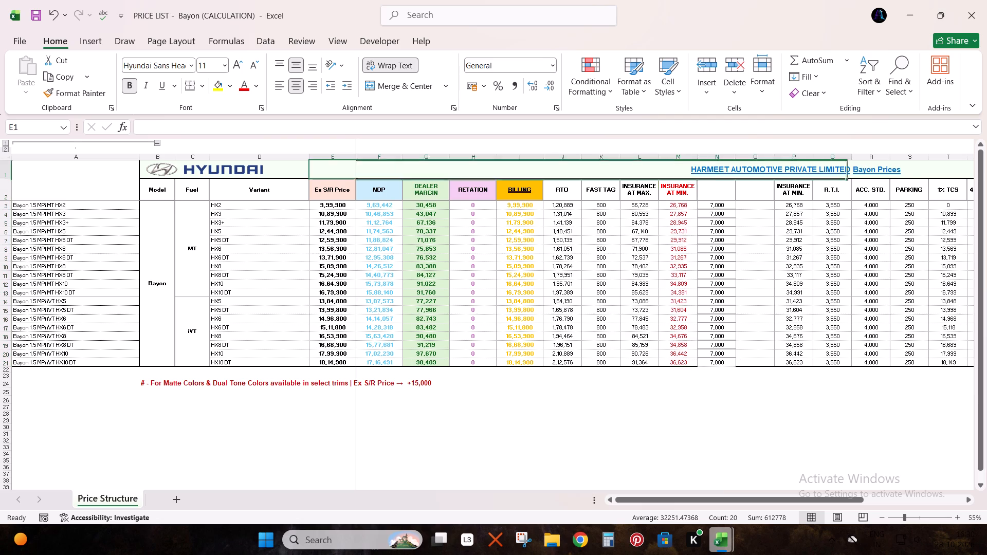
pyautogui.press('Right')
pyautogui.press('Down')
pyautogui.press('Up')
pyautogui.press('Left')
pyautogui.press('Down')
pyautogui.press('Left')
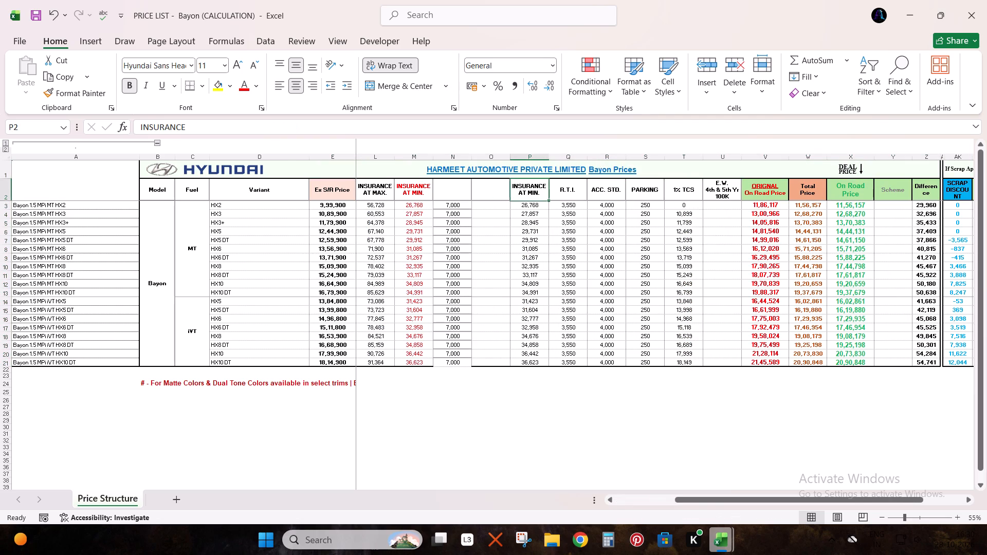
pyautogui.click(489, 155)
pyautogui.hotkey('ctrl', '-')
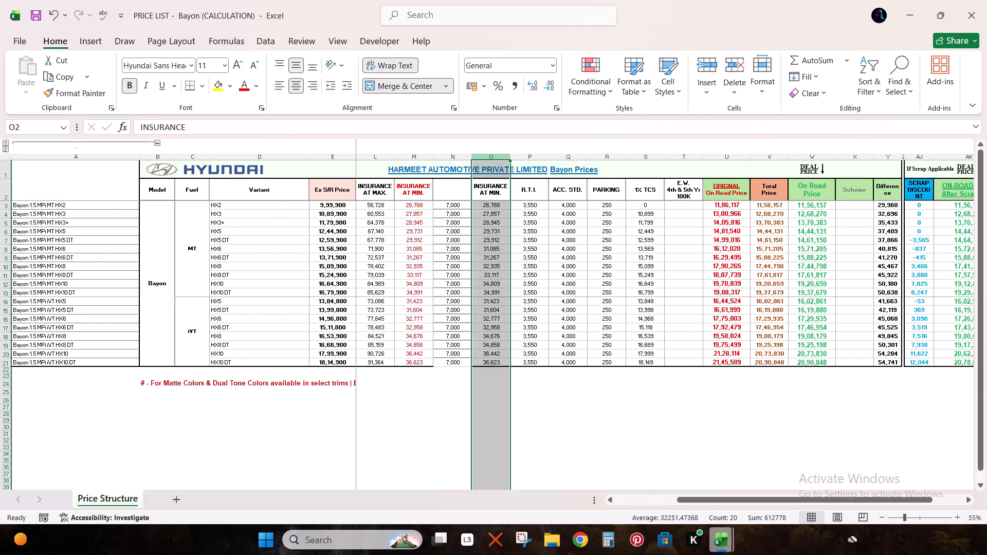
# Copy the formatting of the INSURANCE AT MIN. values in M3:M21 onto the 7,000 values in N3:N21.
pyautogui.click(413, 193)
pyautogui.press('Down')
pyautogui.hotkey('ctrl', 'shift', 'Down')
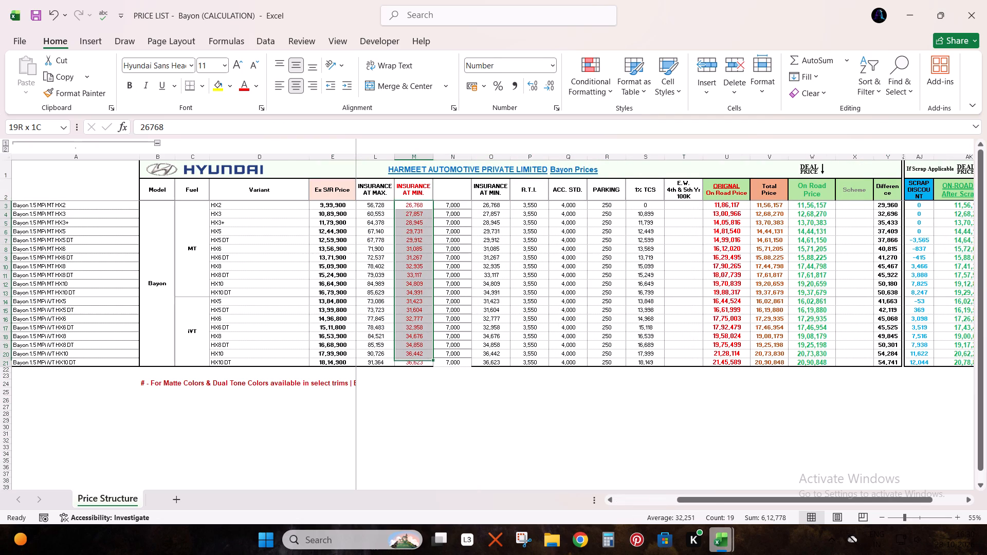
pyautogui.click(56, 98)
pyautogui.click(455, 205)
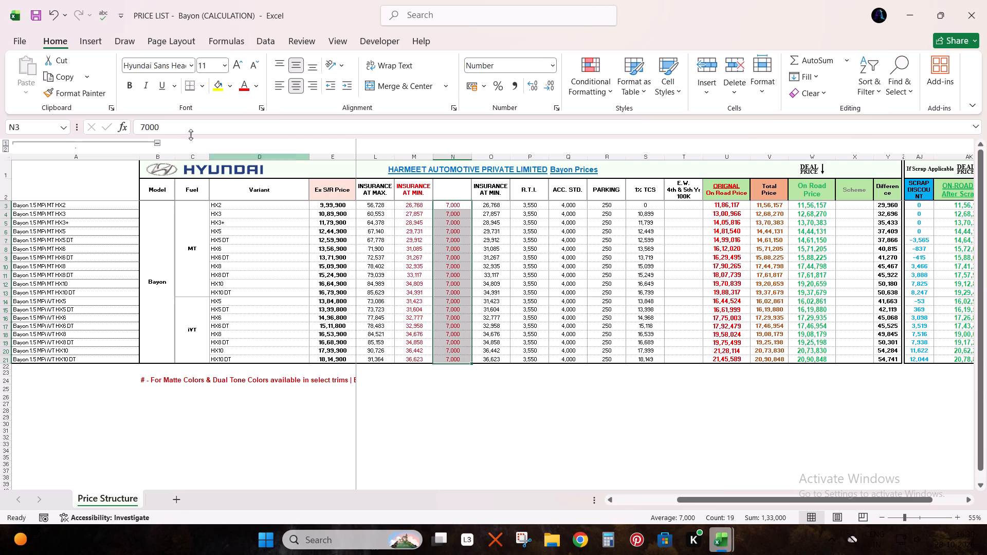
# Set the font colour of the 7,000 values in N3:N21 to red and save the workbook.
pyautogui.click(255, 86)
pyautogui.click(246, 296)
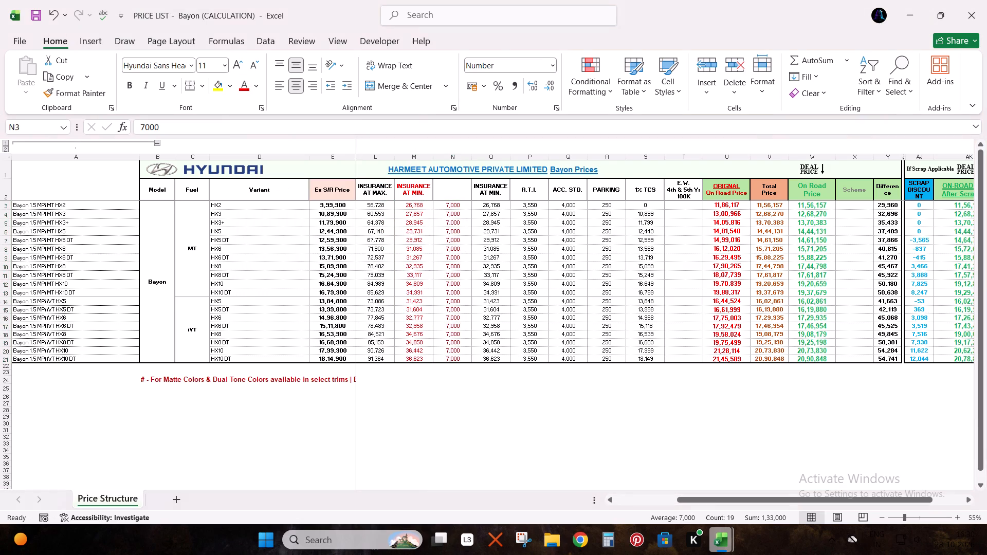
pyautogui.click(456, 240)
pyautogui.hotkey('ctrl', 's')
# Enter the header EXTRA in N2 above the 7,000 values.
pyautogui.hotkey('ctrl', 'Up')
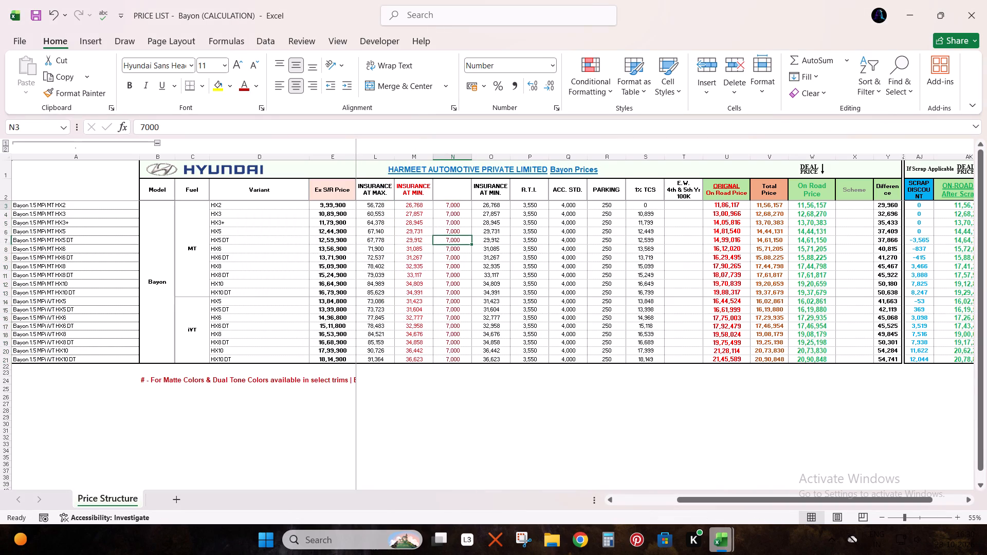
pyautogui.press('Up')
pyautogui.write('EXTRA')
pyautogui.press('Return')
# Enter the formula =M3+N3 in O3 of the second INSURANCE AT MIN. column, fill it down through O21, and save the workbook.
pyautogui.press('Right')
pyautogui.press('Up')
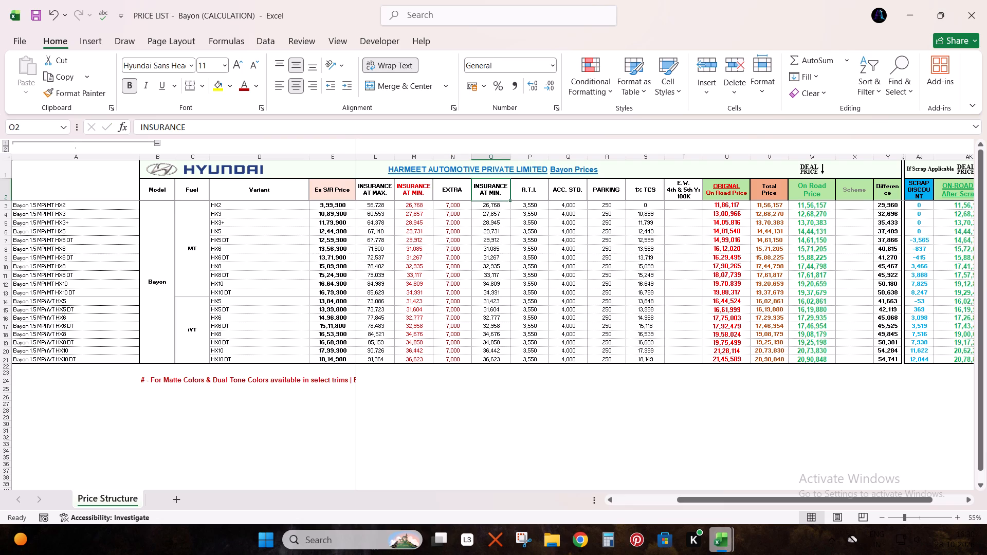
pyautogui.press('Down')
pyautogui.press('Up')
pyautogui.press('Down')
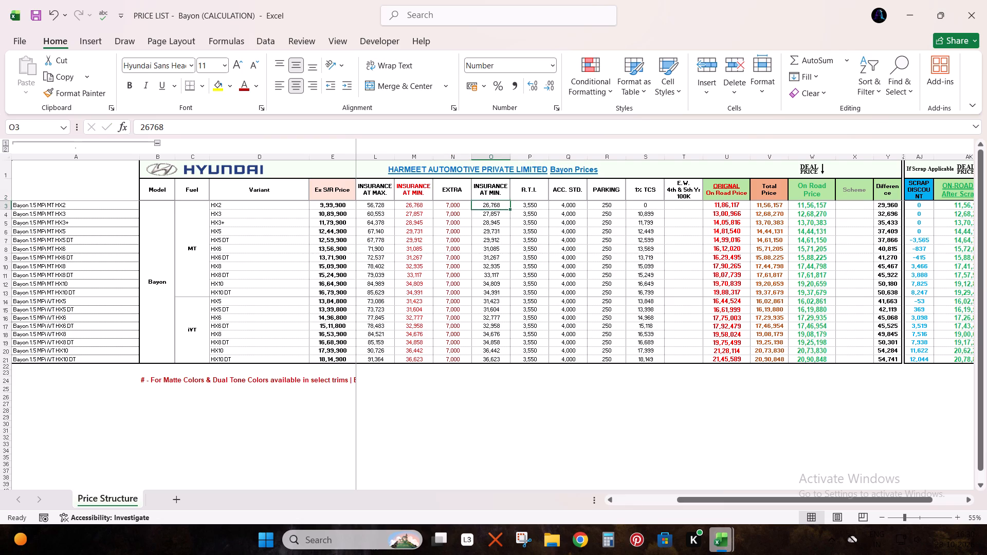
pyautogui.press('=')
pyautogui.press('Left')
pyautogui.press('Left')
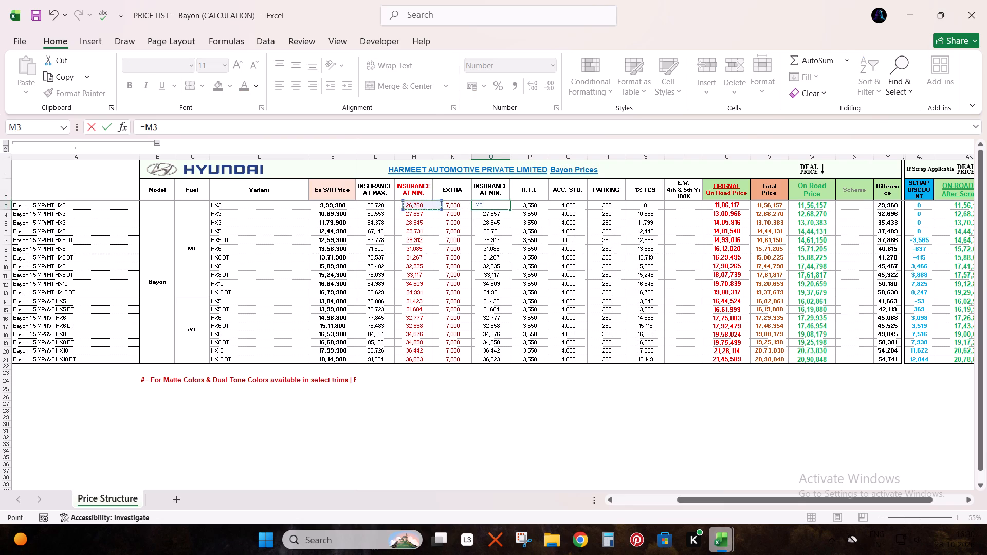
pyautogui.press('+')
pyautogui.press('Left')
pyautogui.press('Return')
pyautogui.press('Up')
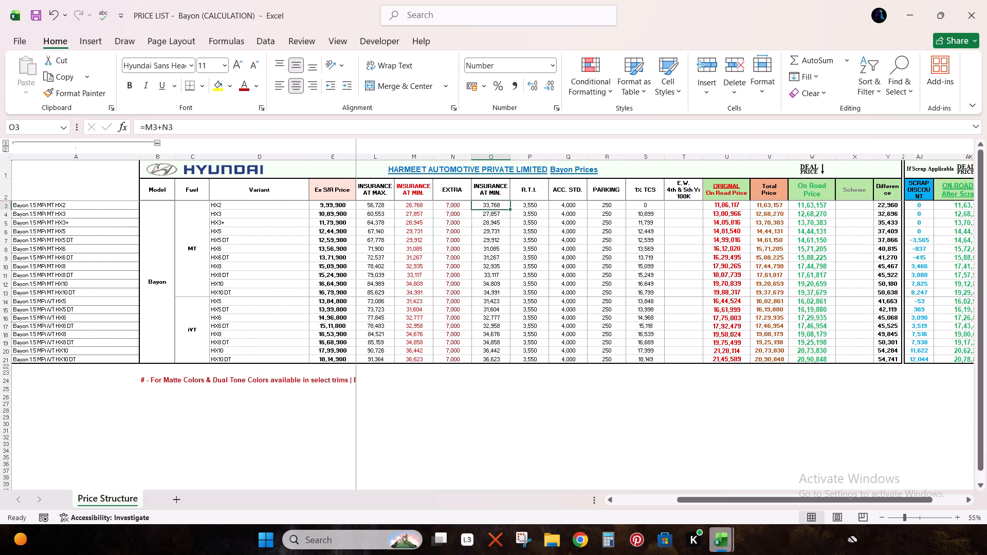
pyautogui.doubleClick(510, 210)
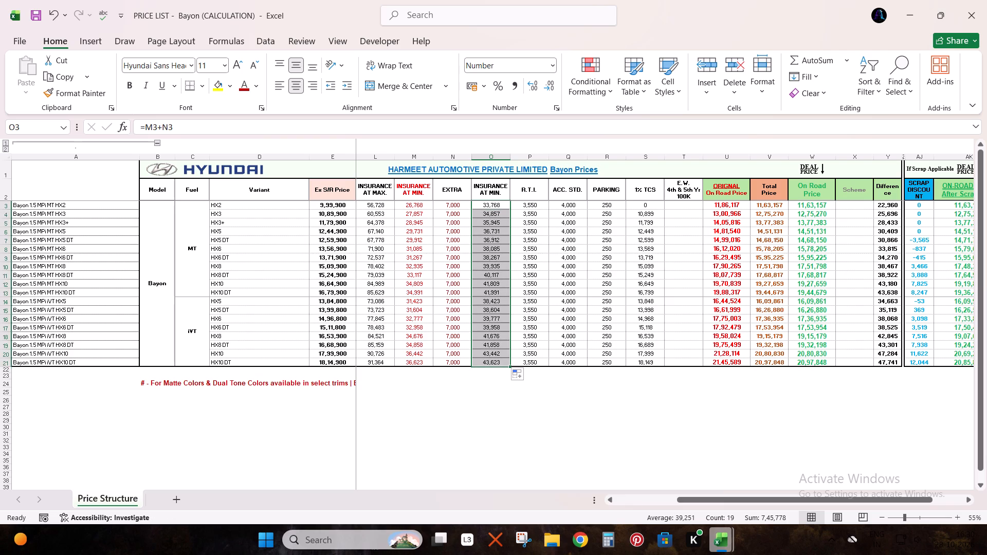
pyautogui.hotkey('ctrl', 's')
# Copy the formatting of the INSURANCE AT MAX. values in L3:L21 onto O3:O21 and save the workbook.
pyautogui.click(376, 193)
pyautogui.press('Down')
pyautogui.hotkey('ctrl', 'shift', 'Down')
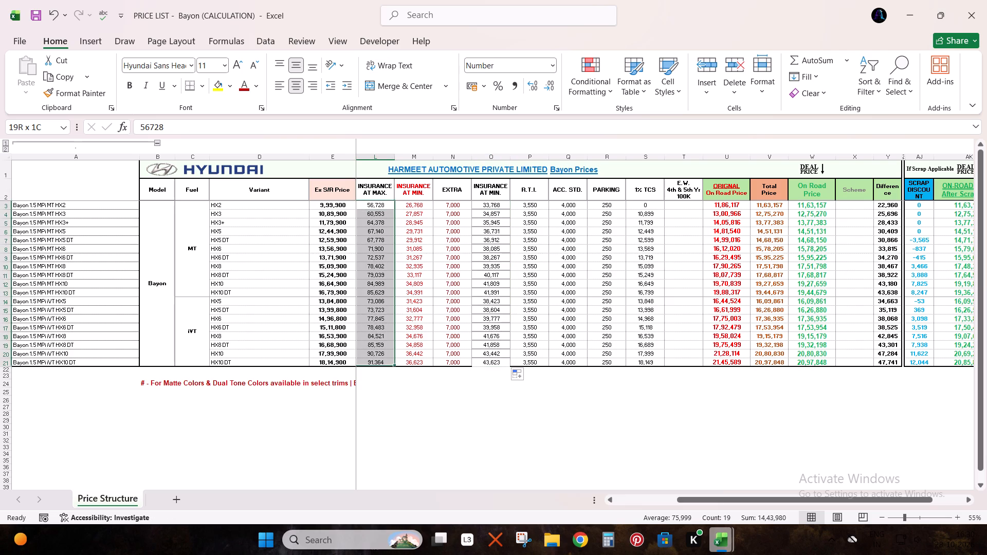
pyautogui.click(59, 89)
pyautogui.click(498, 207)
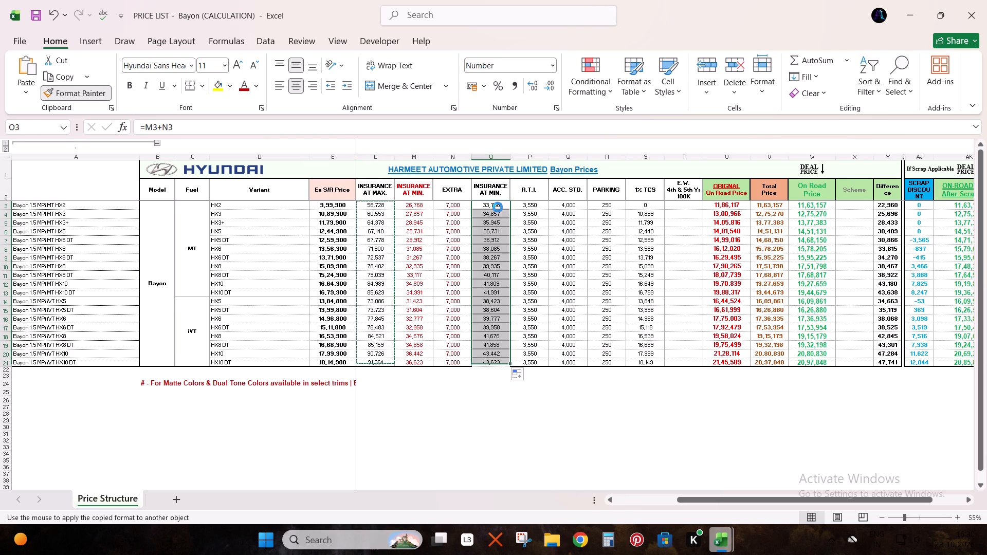
pyautogui.hotkey('ctrl', 's')
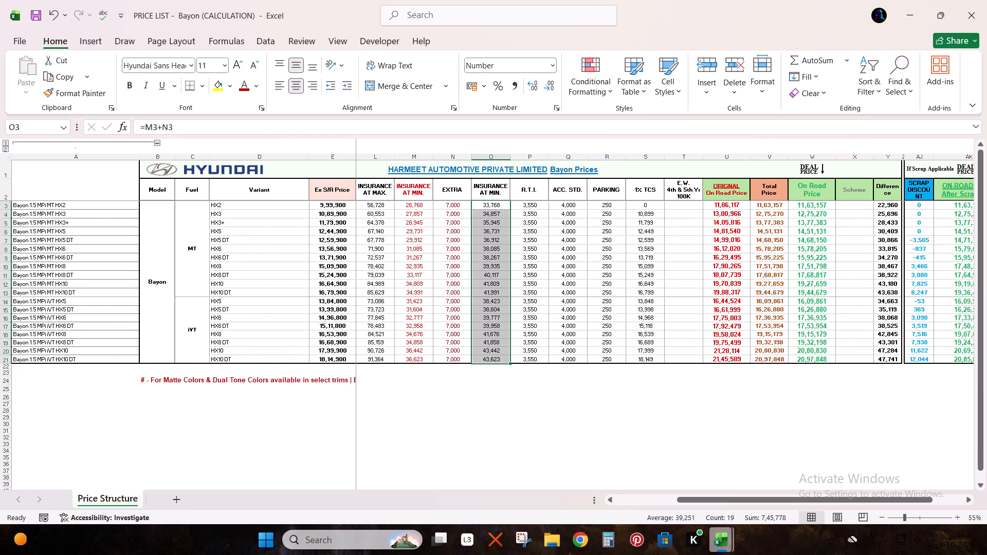
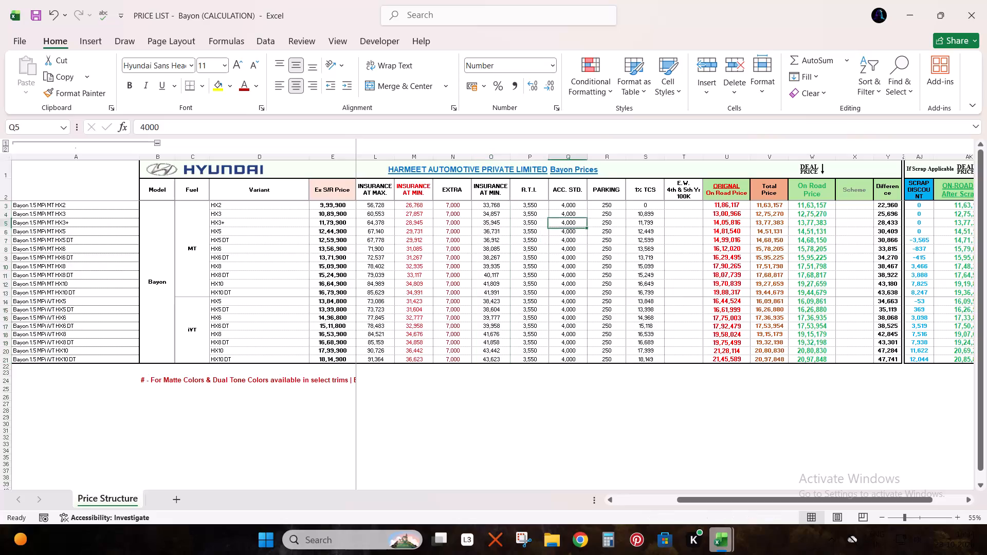
# Check which insurance columns feed the formulas in O3, the ORIGNAL On Road Price in U3 and the Total Price in V3.
pyautogui.click(505, 216)
pyautogui.click(451, 193)
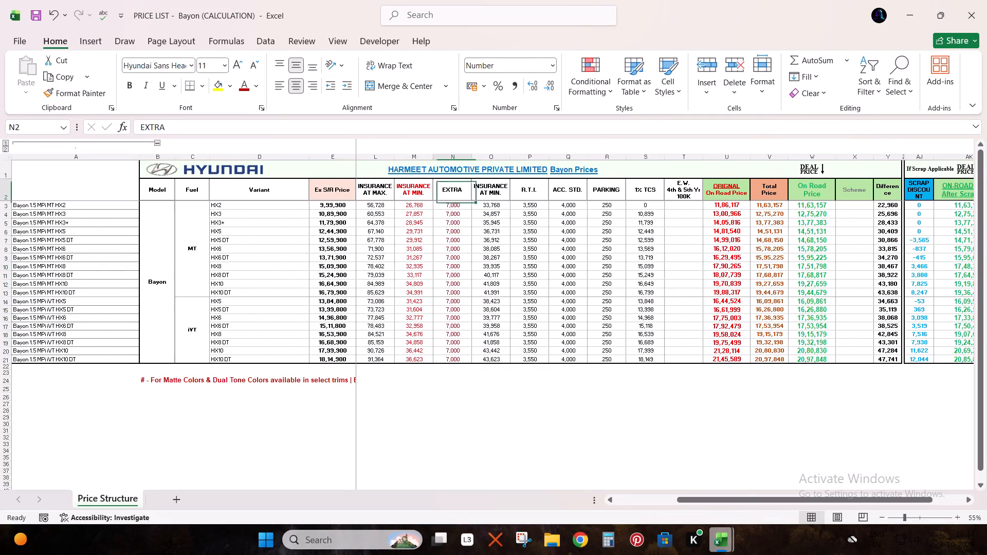
pyautogui.click(486, 206)
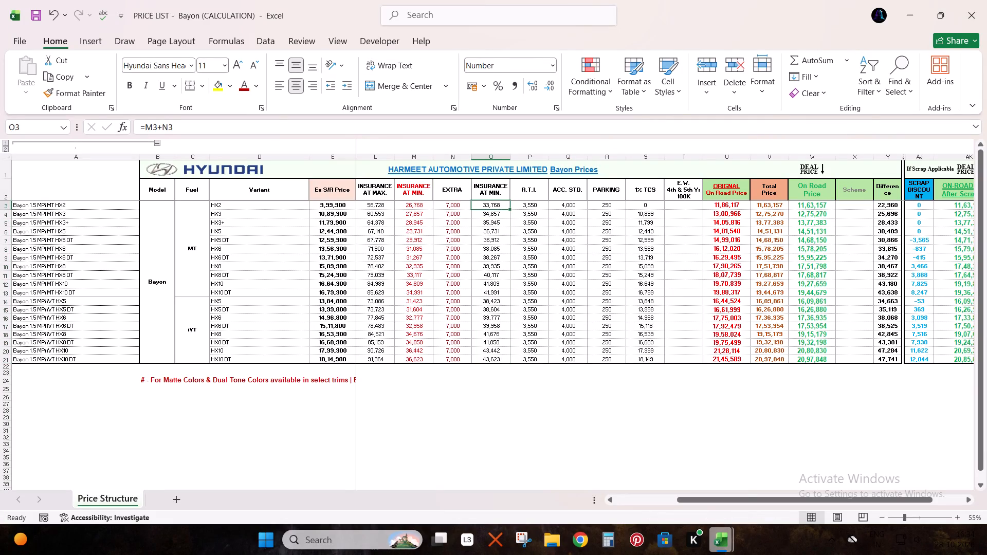
pyautogui.doubleClick(728, 206)
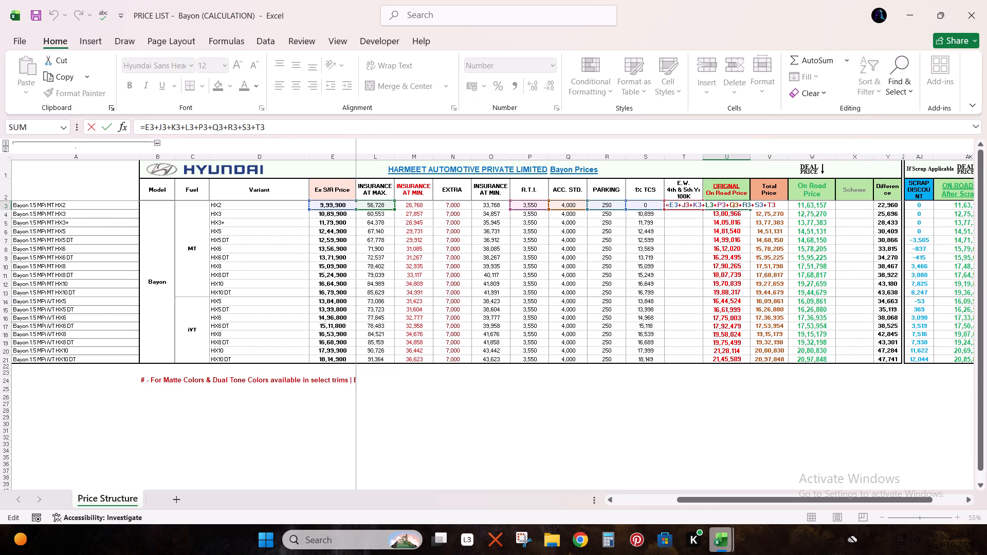
pyautogui.press('Escape')
pyautogui.doubleClick(768, 204)
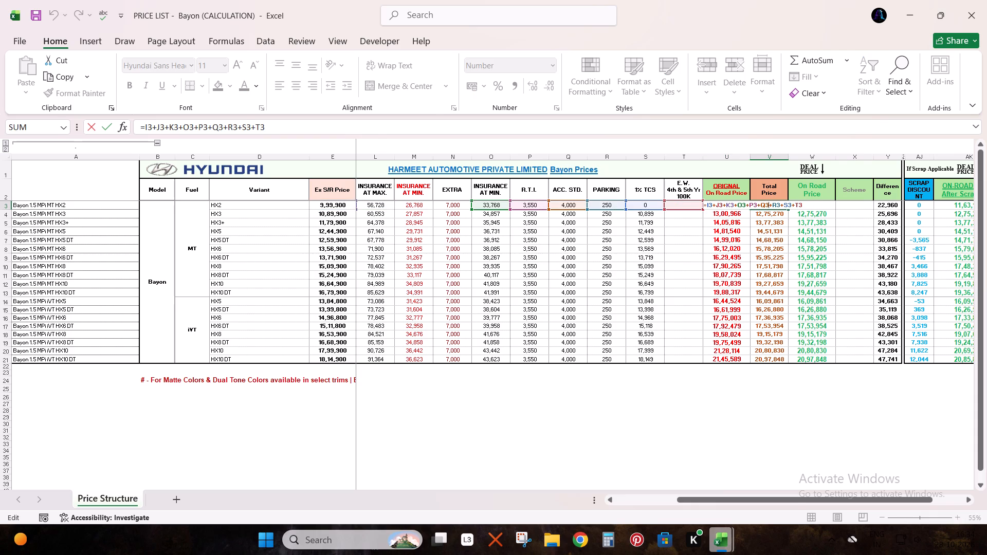
pyautogui.press('Escape')
pyautogui.doubleClick(726, 207)
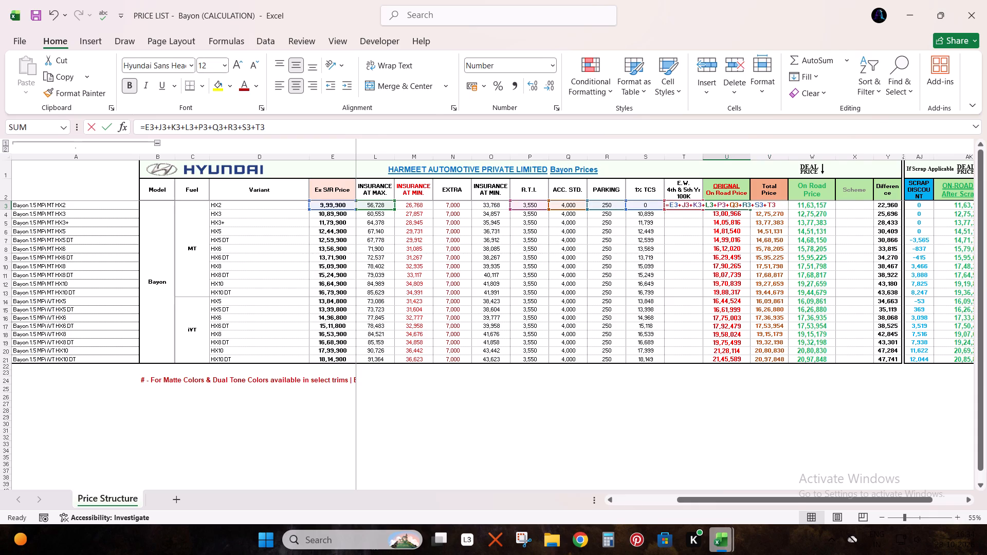
pyautogui.press('Escape')
# Set the font colour of the EXTRA header in N2 to red and save the workbook.
pyautogui.click(432, 224)
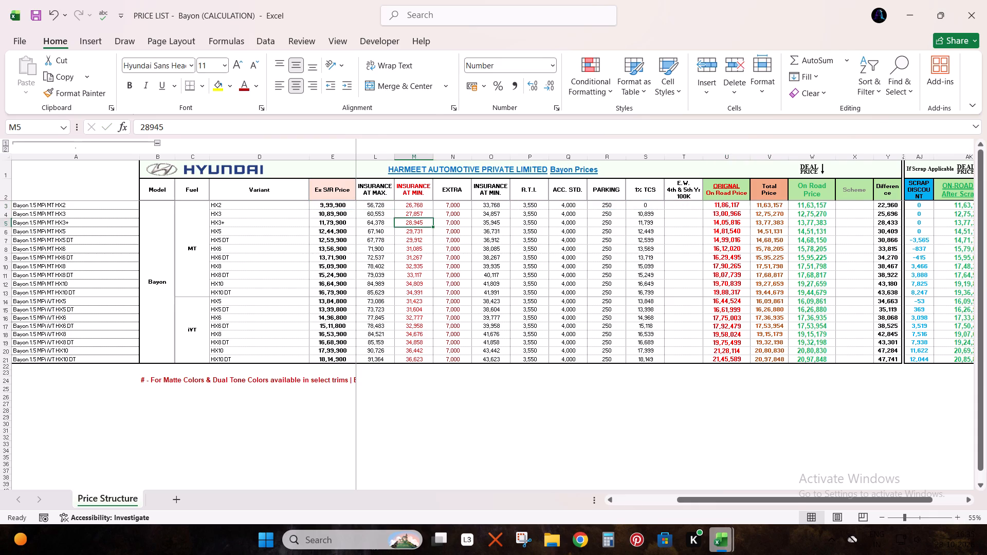
pyautogui.click(450, 197)
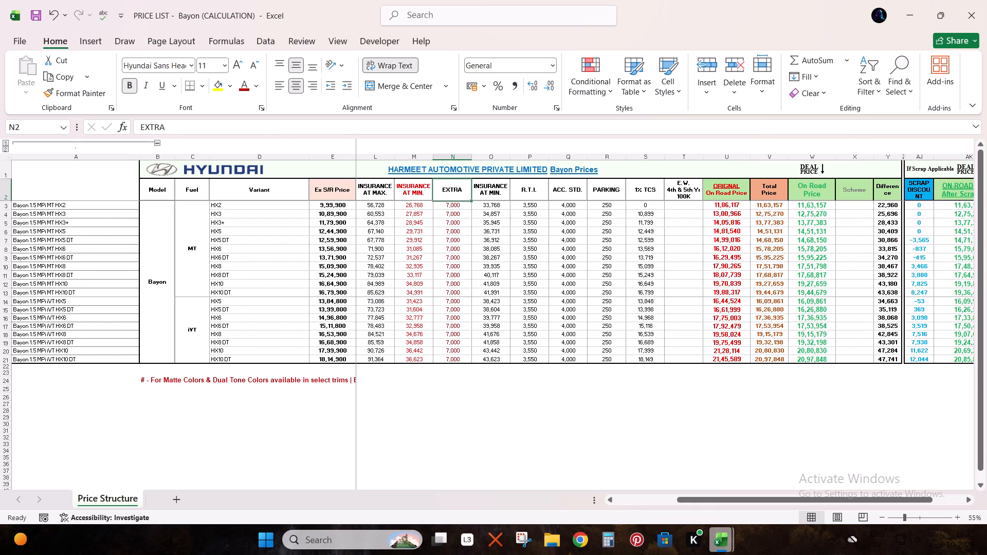
pyautogui.click(246, 88)
pyautogui.click(520, 235)
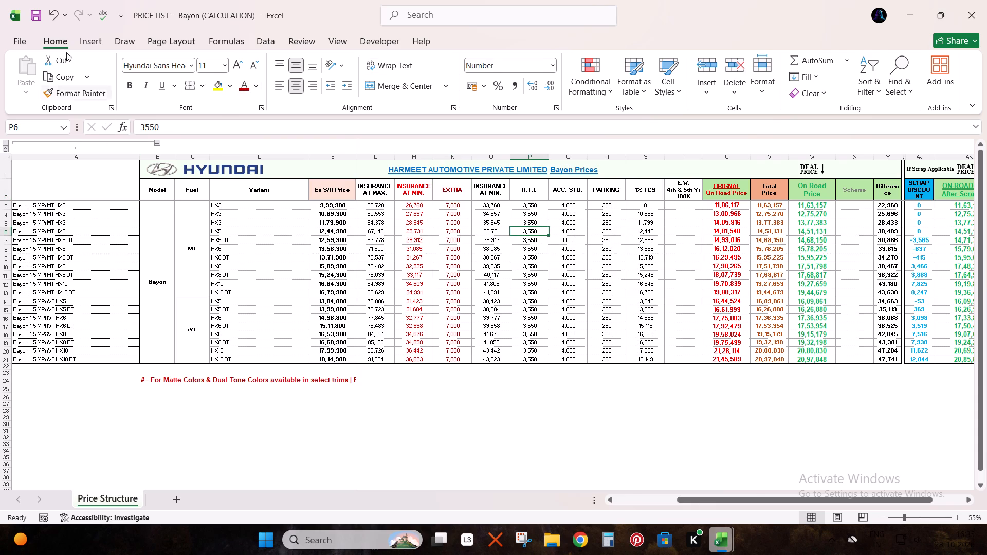
pyautogui.click(38, 16)
pyautogui.click(34, 21)
pyautogui.click(506, 273)
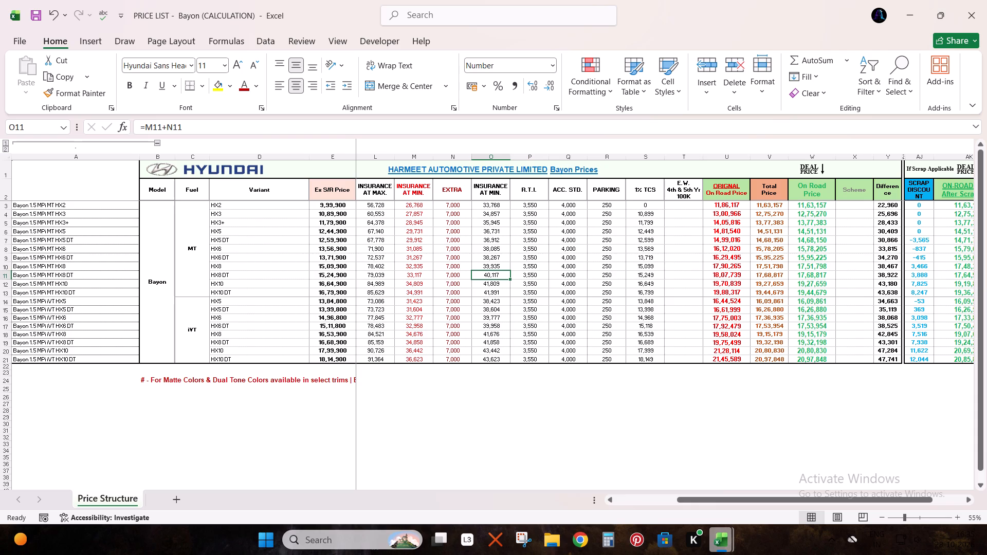
pyautogui.click(30, 15)
# Review the price sheet's columns from Fuel across to ORIGNAL On Road Price, ending on the formula in U3.
pyautogui.click(543, 230)
pyautogui.click(471, 194)
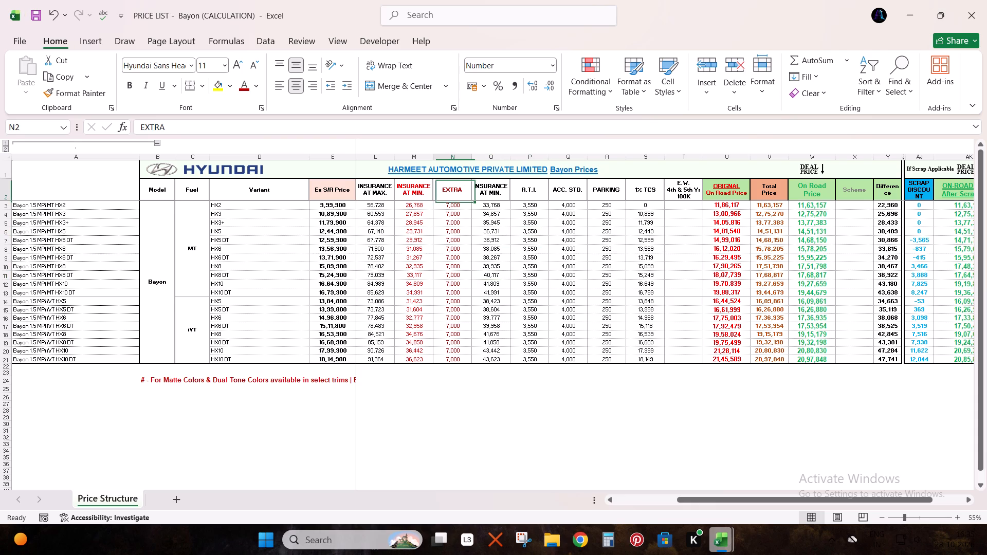
pyautogui.hotkey('ctrl', 'Left')
pyautogui.press('Right')
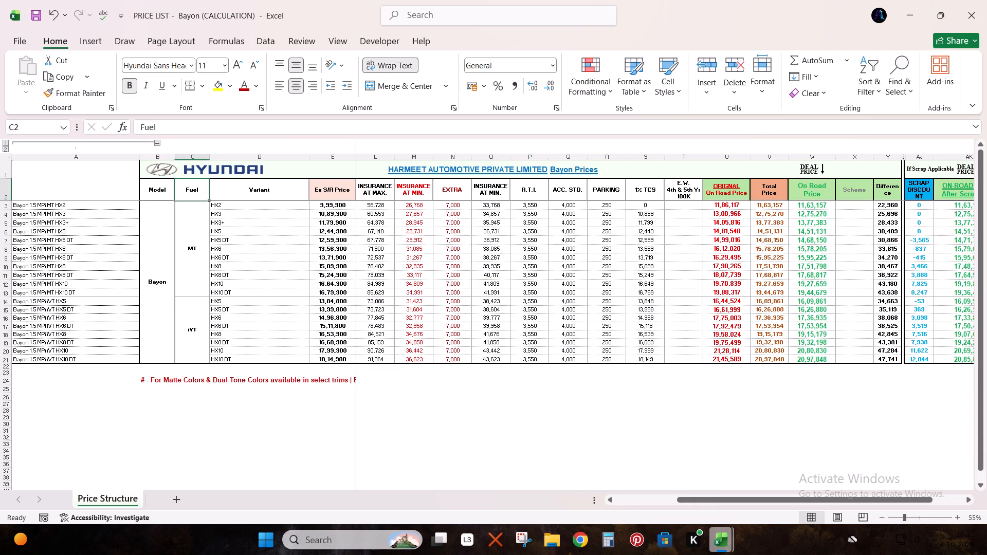
pyautogui.press('Right')
pyautogui.press('Right')
pyautogui.press('Right')
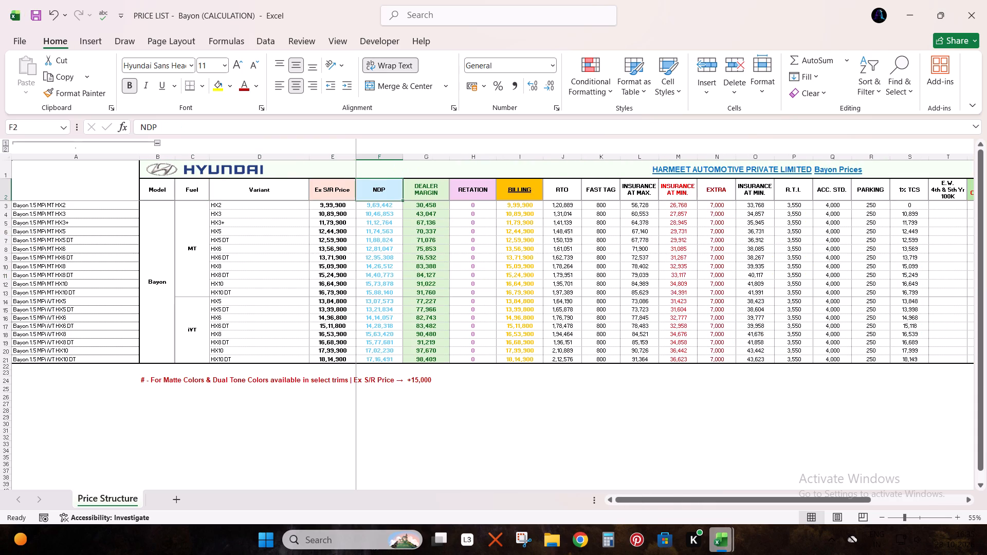
pyautogui.press('Right')
pyautogui.press('Right')
pyautogui.press('Right')
pyautogui.press('Right')
pyautogui.press('Right')
pyautogui.press('Right')
pyautogui.press('Right')
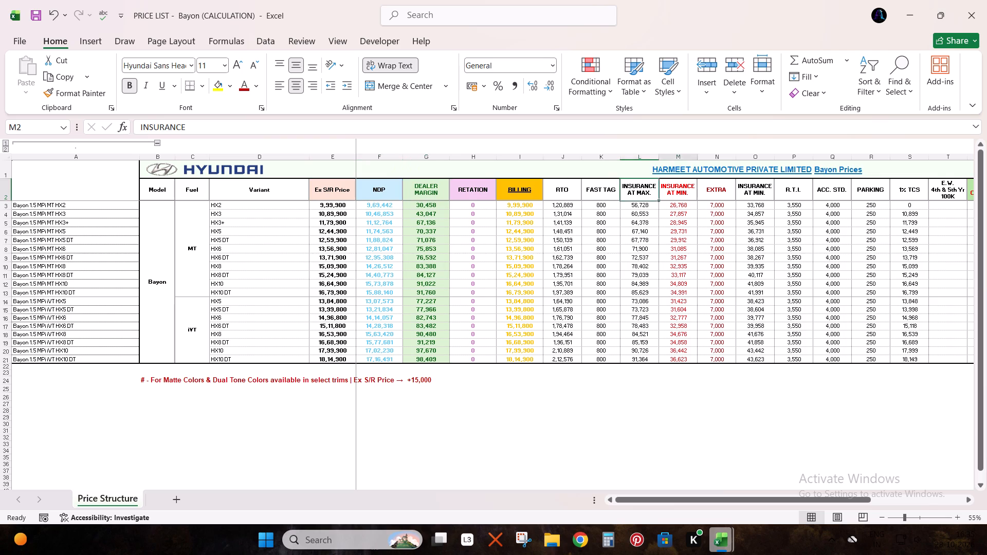
pyautogui.press('Right')
pyautogui.press('Right')
pyautogui.press('Right')
pyautogui.press('Right')
pyautogui.press('Right')
pyautogui.press('Right')
pyautogui.press('Right')
pyautogui.press('Right')
pyautogui.press('Down')
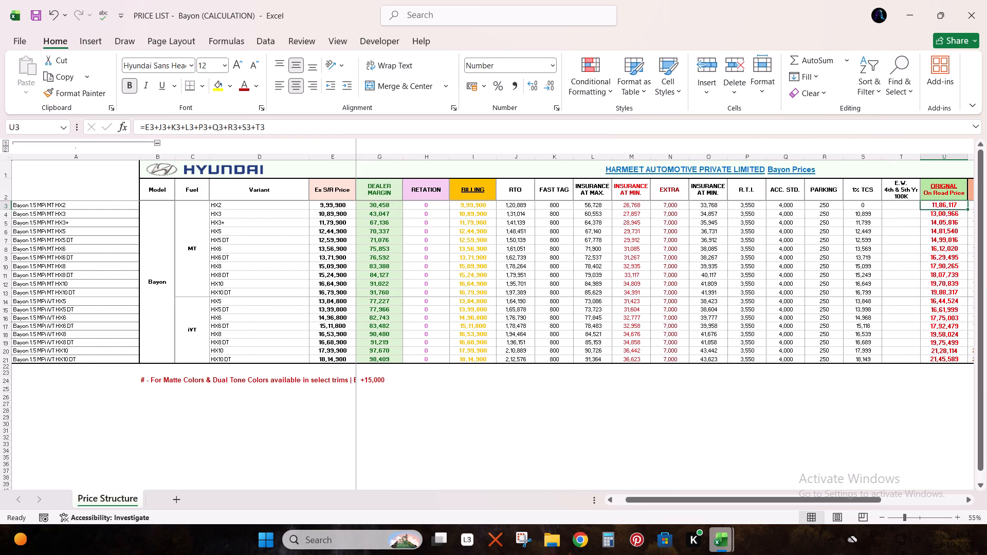
pyautogui.press('Down')
pyautogui.press('Up')
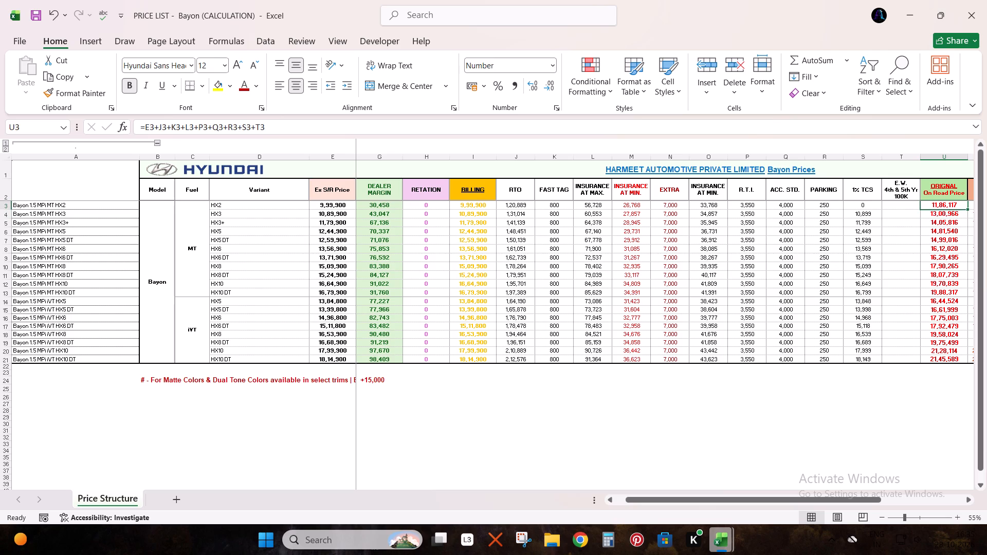
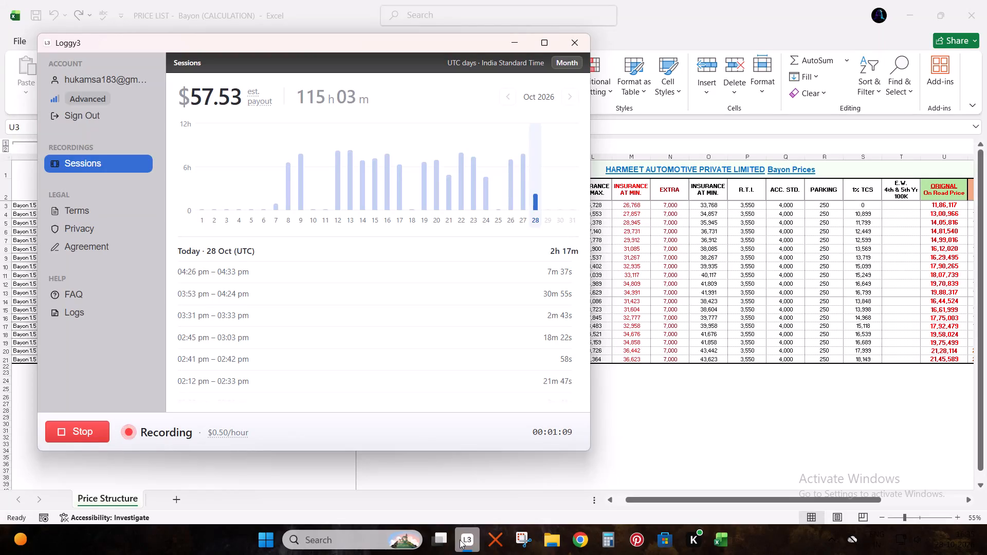
# Return to the price workbook and check which columns feed the ORIGNAL On Road Price formulas in U3 to U8.
pyautogui.click(460, 540)
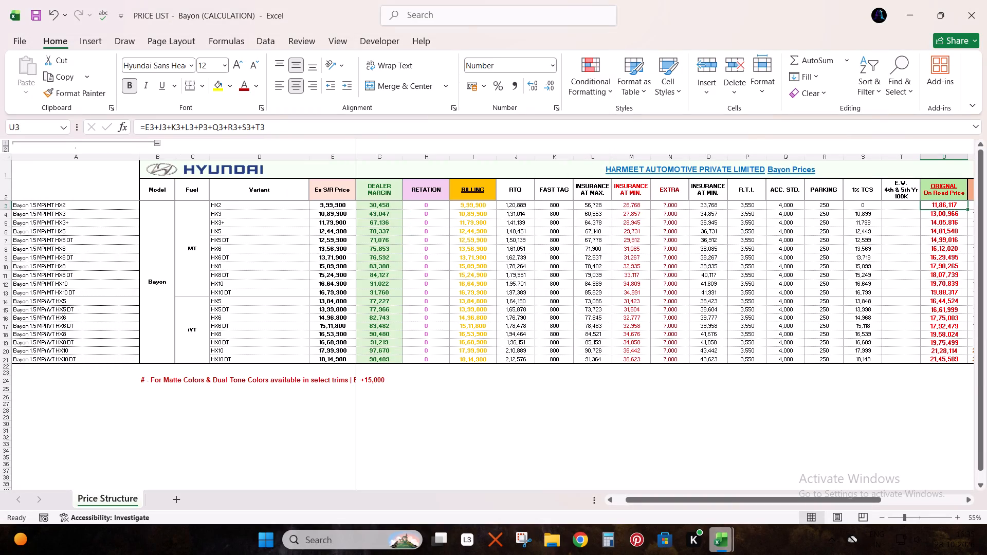
pyautogui.press('F2')
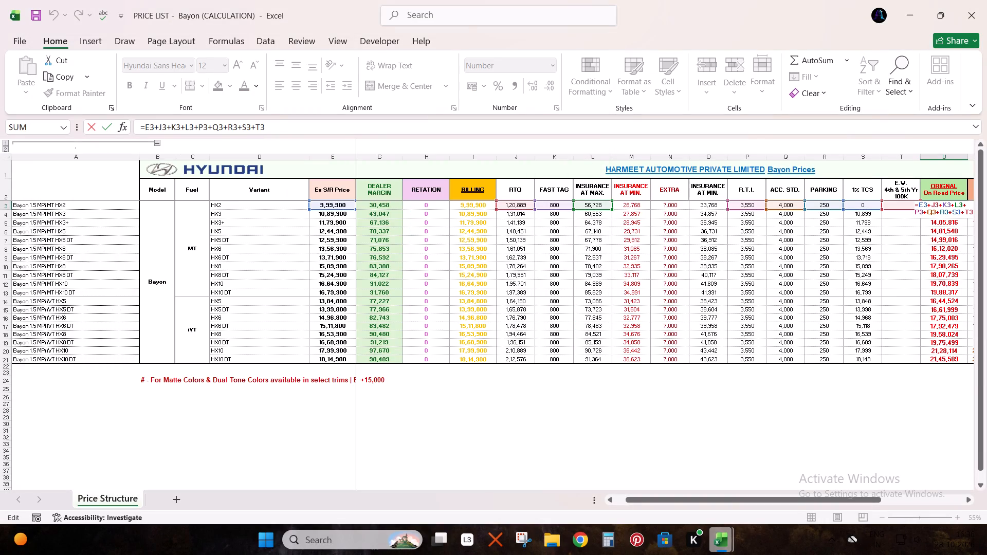
pyautogui.press('F2')
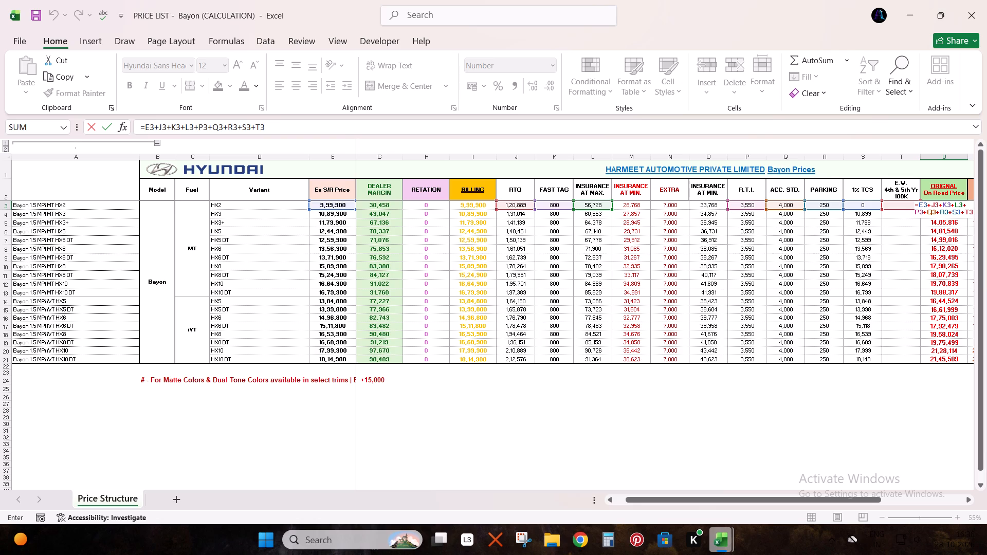
pyautogui.press('Escape')
pyautogui.press('Down')
pyautogui.press('F2')
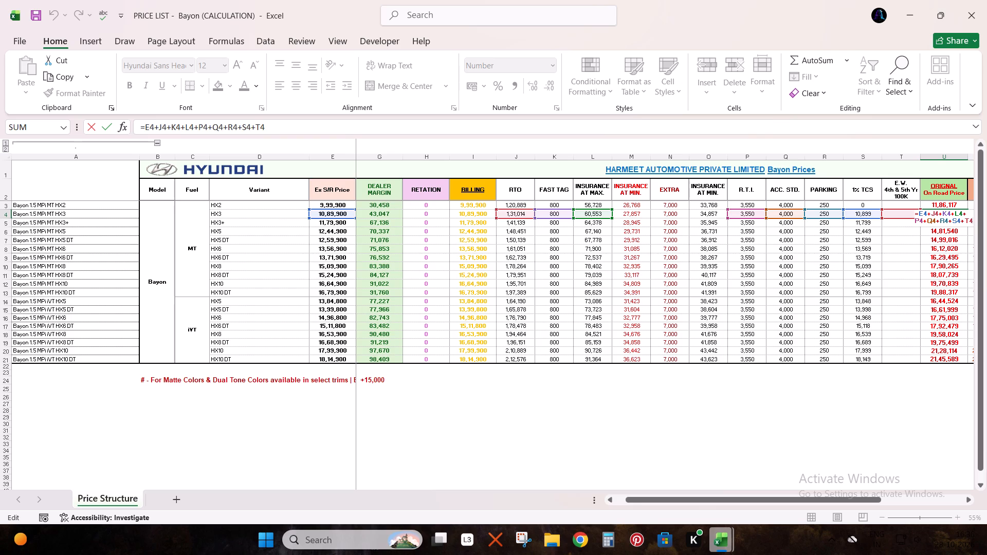
pyautogui.press('Escape')
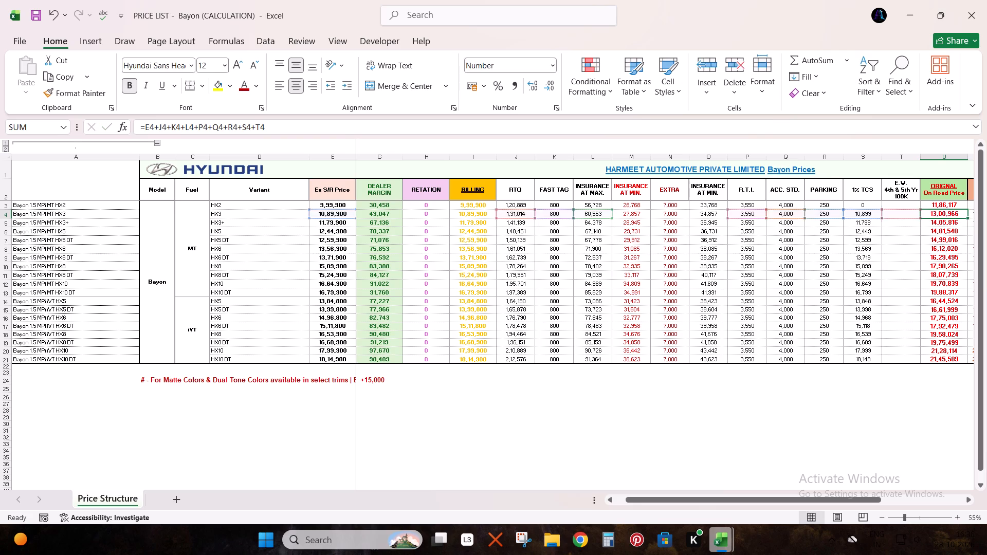
pyautogui.press('Down')
pyautogui.press('F2')
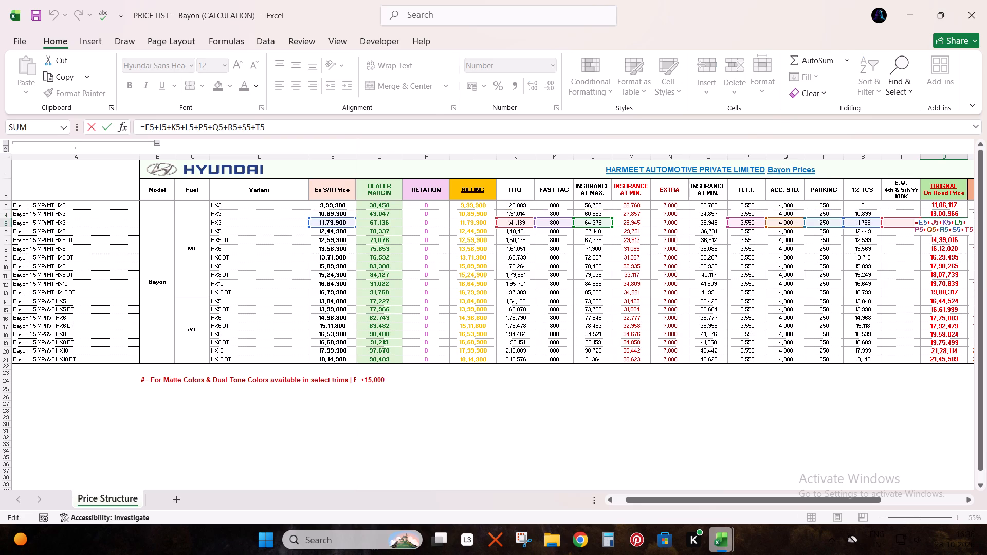
pyautogui.press('Escape')
pyautogui.press('Down')
pyautogui.press('F2')
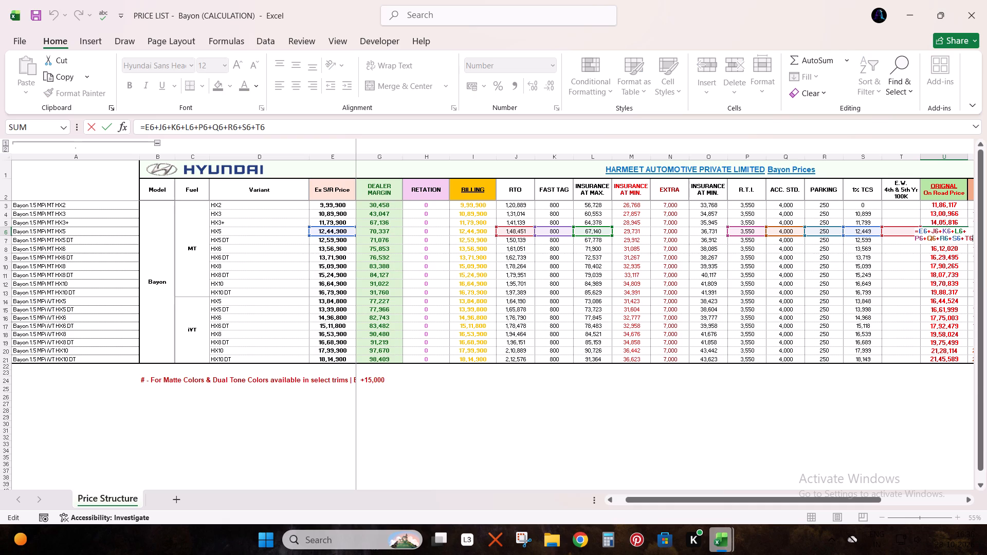
pyautogui.press('Escape')
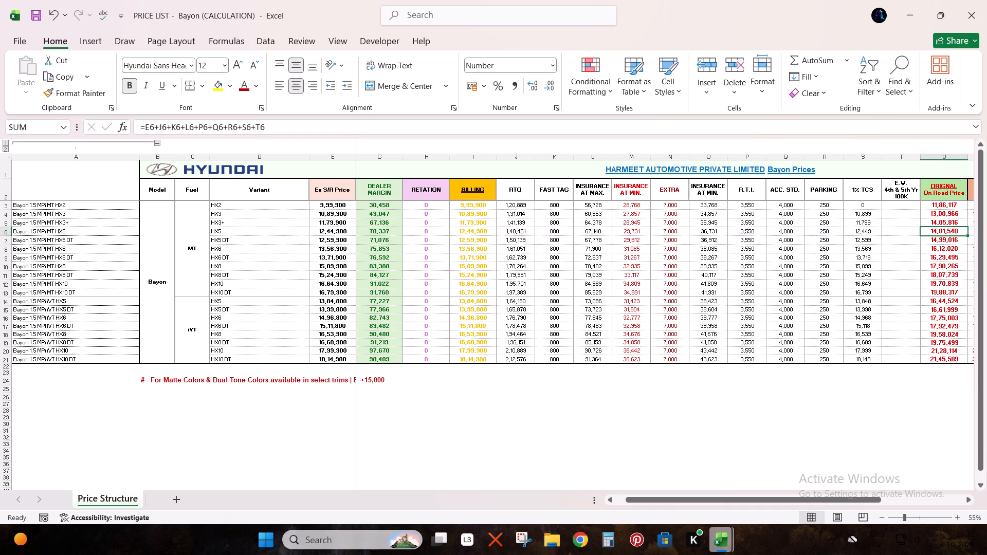
pyautogui.press('Down')
pyautogui.press('F2')
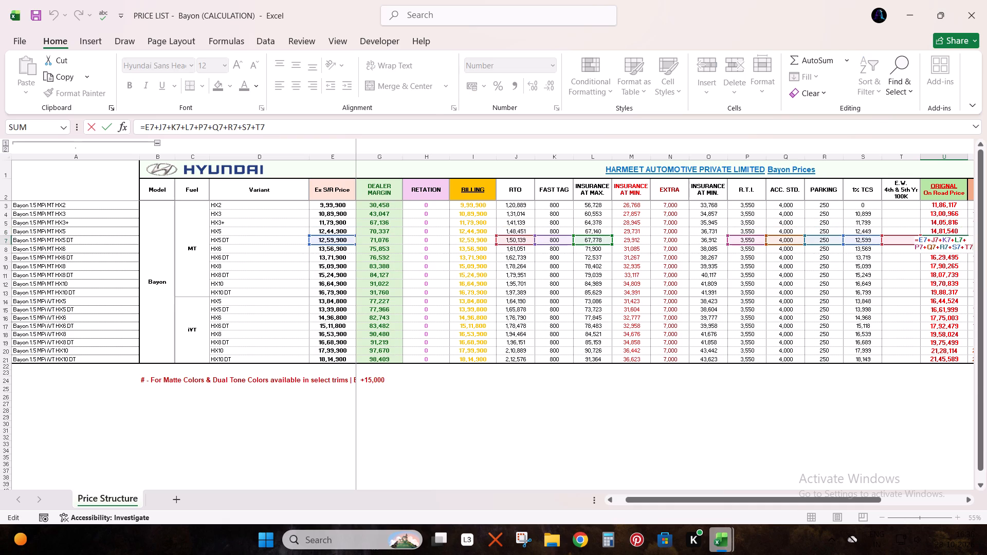
pyautogui.press('Escape')
pyautogui.press('Down')
pyautogui.press('F2')
pyautogui.press('Escape')
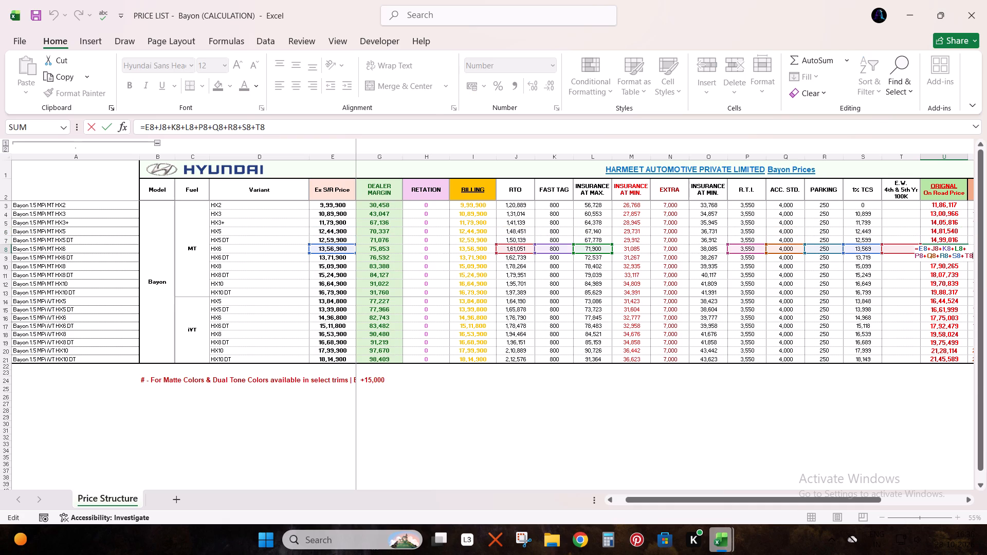
# Check the cell references in the ORIGNAL On Road Price formulas for the remaining MT variants, U9 to U13.
pyautogui.press('Down')
pyautogui.press('F2')
pyautogui.press('Escape')
pyautogui.press('F2')
pyautogui.press('Down')
pyautogui.press('Escape')
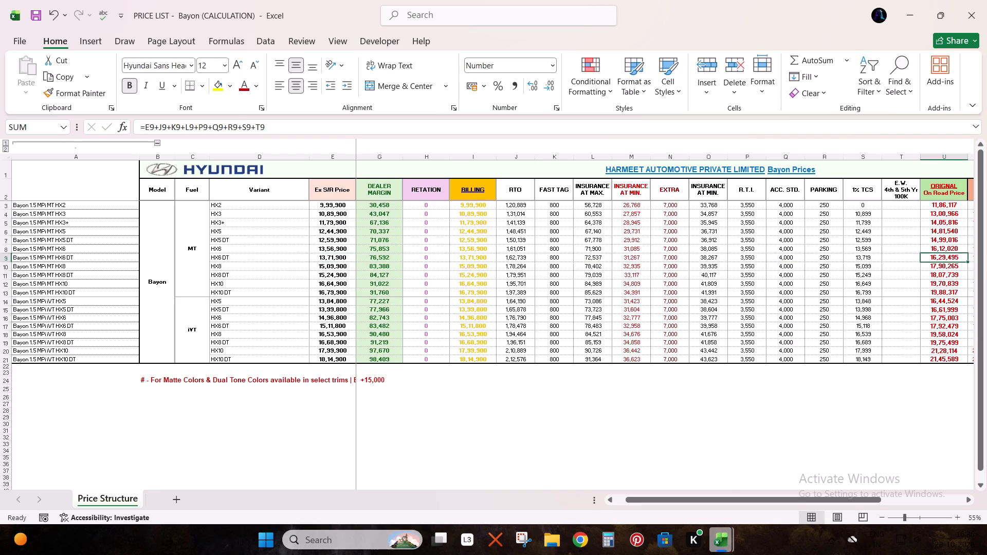
pyautogui.press('Escape')
pyautogui.press('Escape')
pyautogui.press('Down')
pyautogui.press('F2')
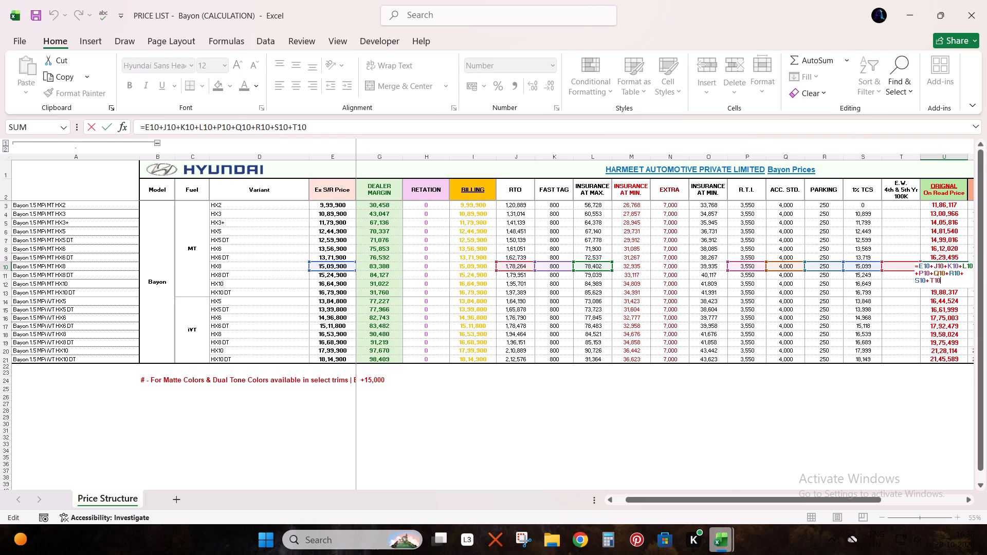
pyautogui.press('Escape')
pyautogui.press('Down')
pyautogui.press('F2')
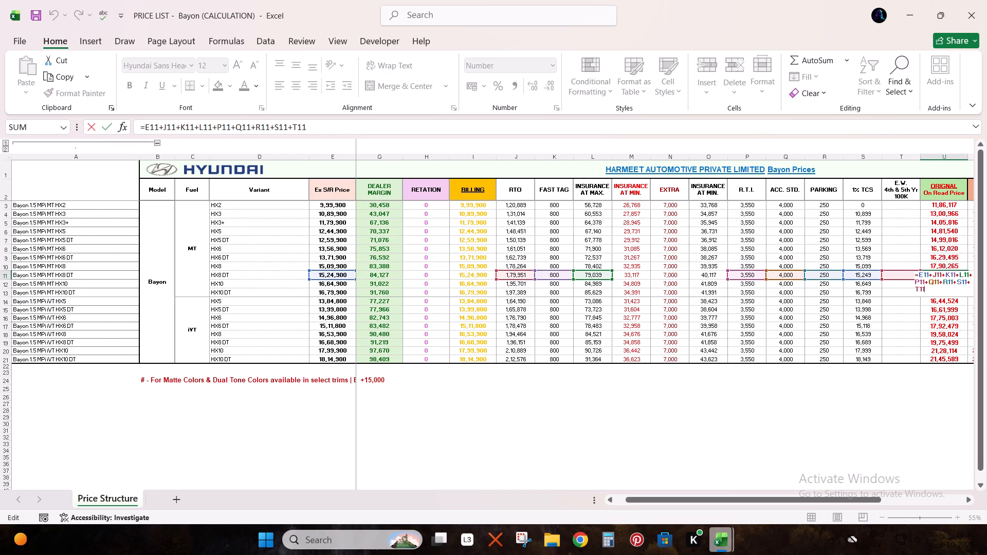
pyautogui.press('Escape')
pyautogui.press('Down')
pyautogui.press('F2')
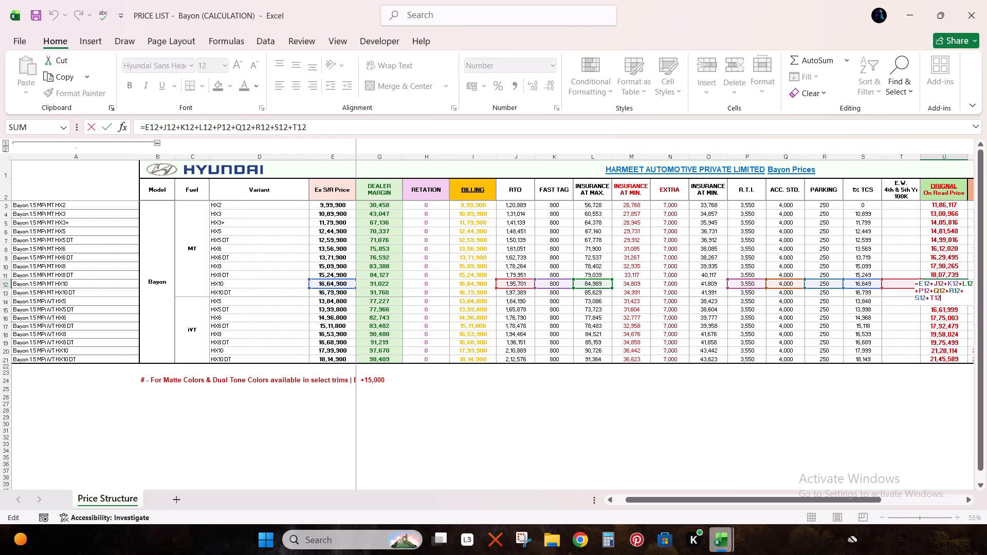
pyautogui.press('Escape')
pyautogui.press('Down')
pyautogui.press('F2')
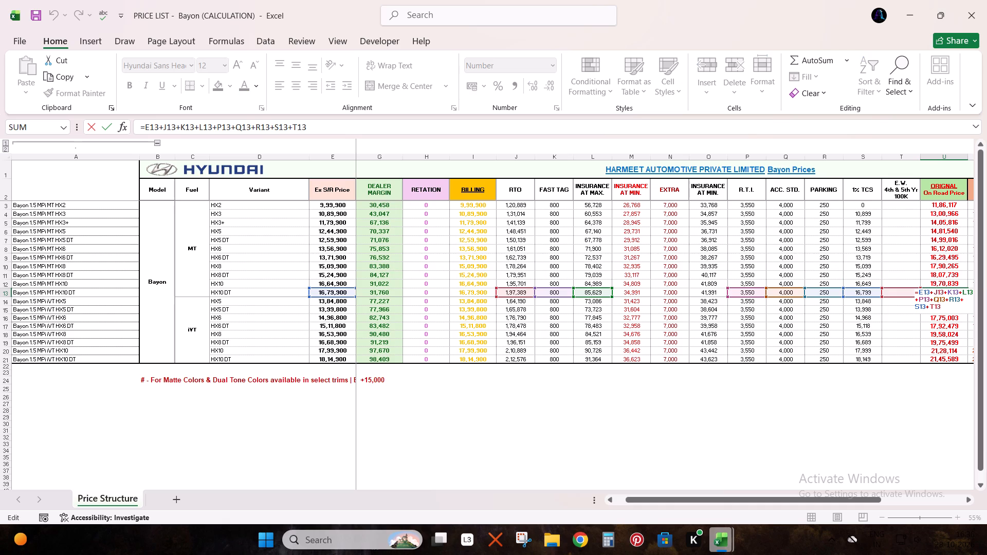
pyautogui.press('Escape')
# Check the cell references in the ORIGNAL On Road Price formulas for the first iVT variants, U14 to U16.
pyautogui.press('Down')
pyautogui.press('F2')
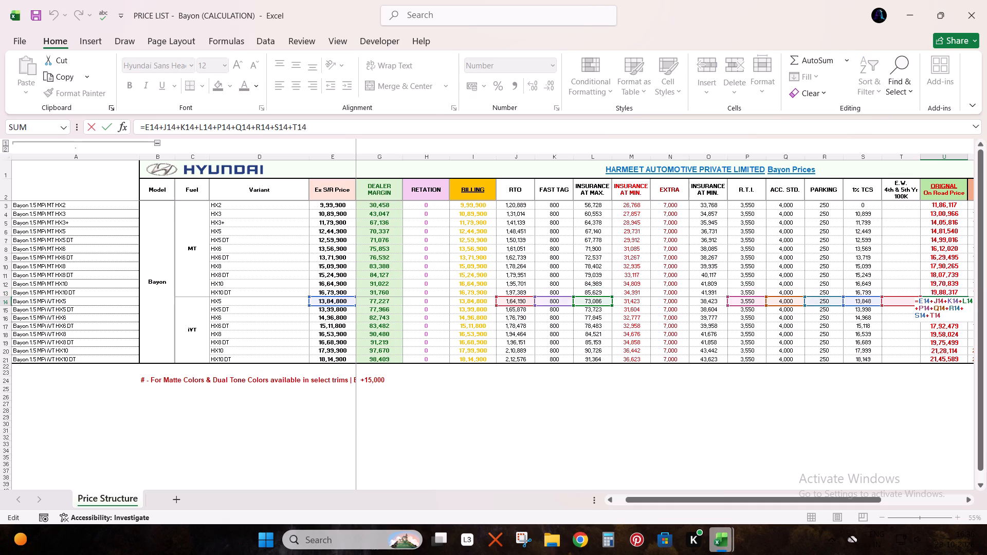
pyautogui.press('Escape')
pyautogui.press('Down')
pyautogui.press('F2')
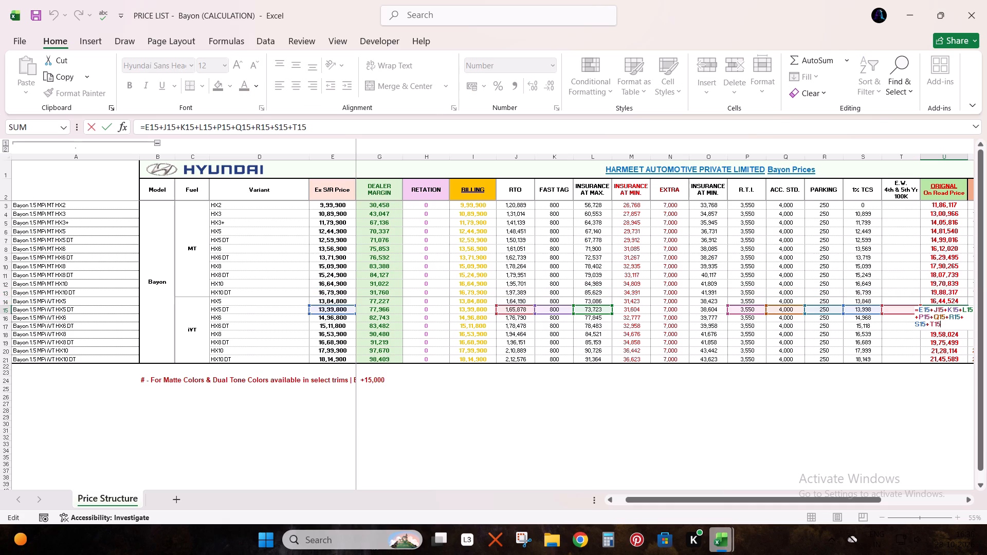
pyautogui.press('Escape')
pyautogui.press('Down')
pyautogui.press('F2')
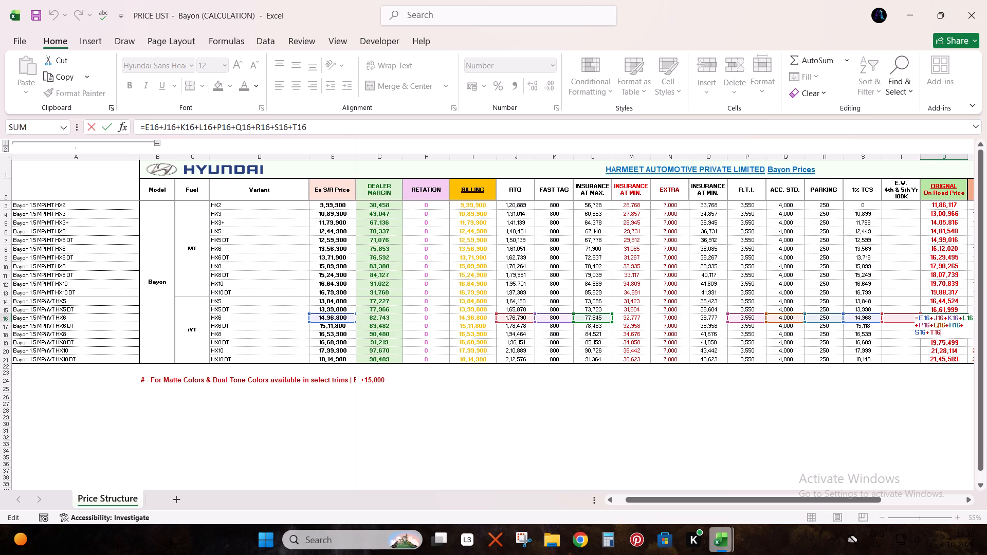
pyautogui.press('Escape')
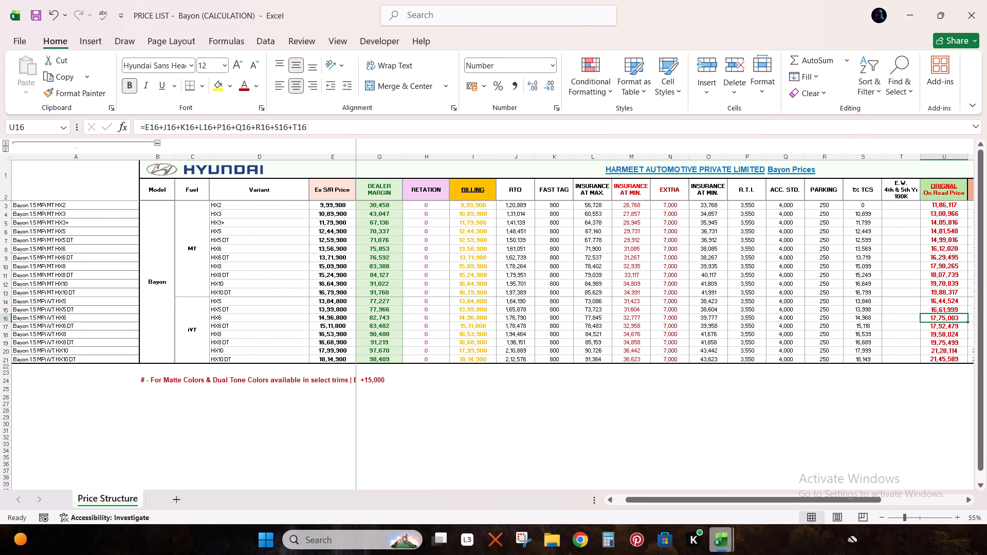
# Check which columns feed the Total Price formula in V3.
pyautogui.press('Right')
pyautogui.press('Up')
pyautogui.press('Up')
pyautogui.press('Up')
pyautogui.press('Up')
pyautogui.press('Up')
pyautogui.hotkey('ctrl', 'Up')
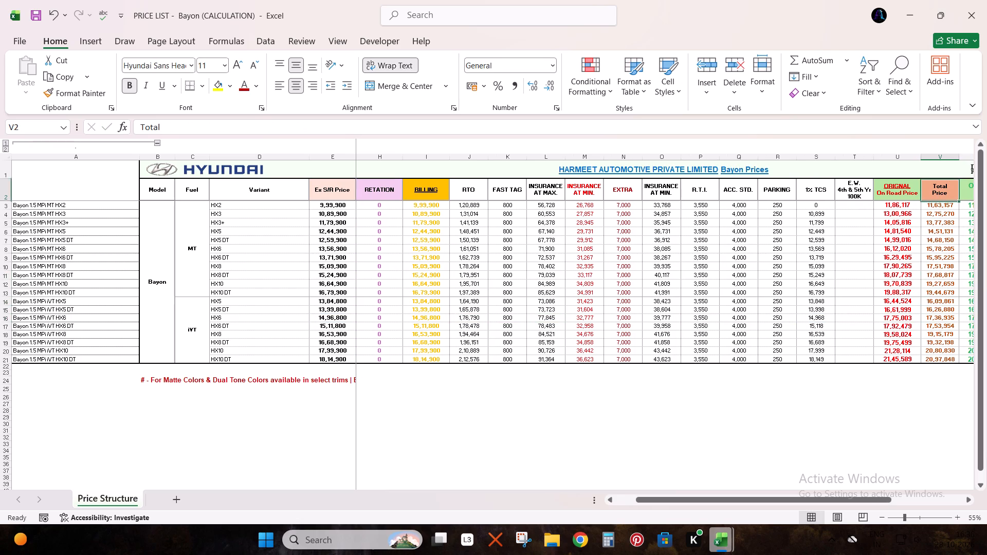
pyautogui.press('Down')
pyautogui.press('F1')
pyautogui.press('F2')
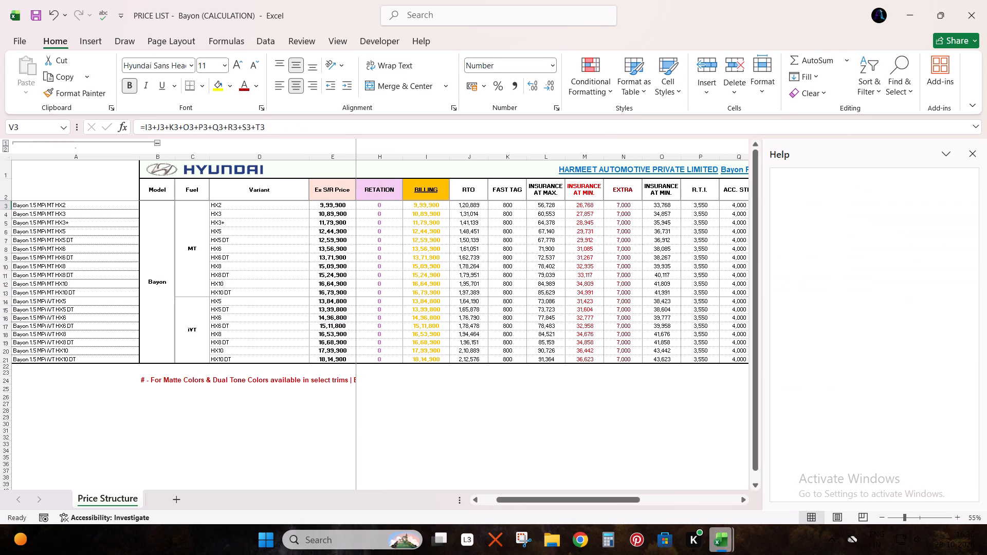
pyautogui.click(973, 157)
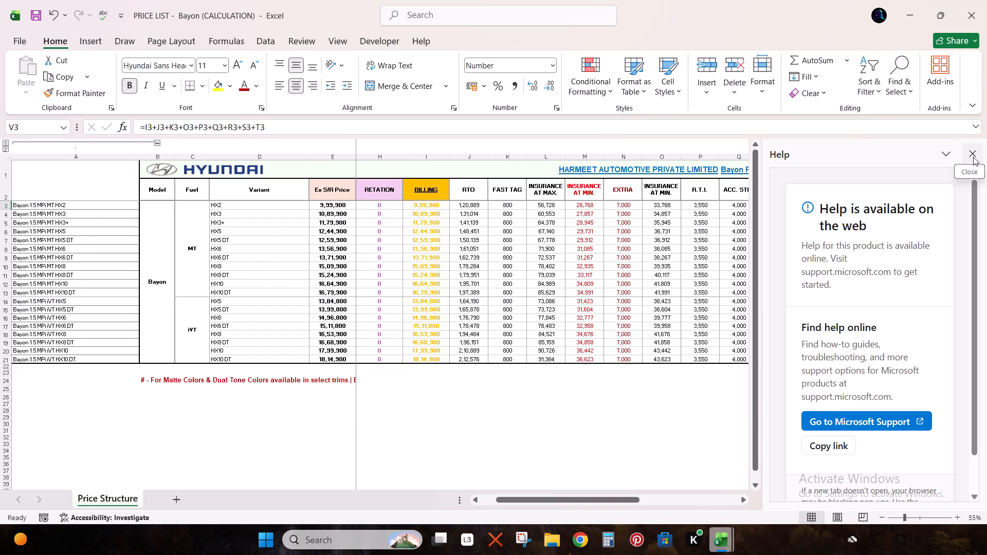
pyautogui.click(973, 155)
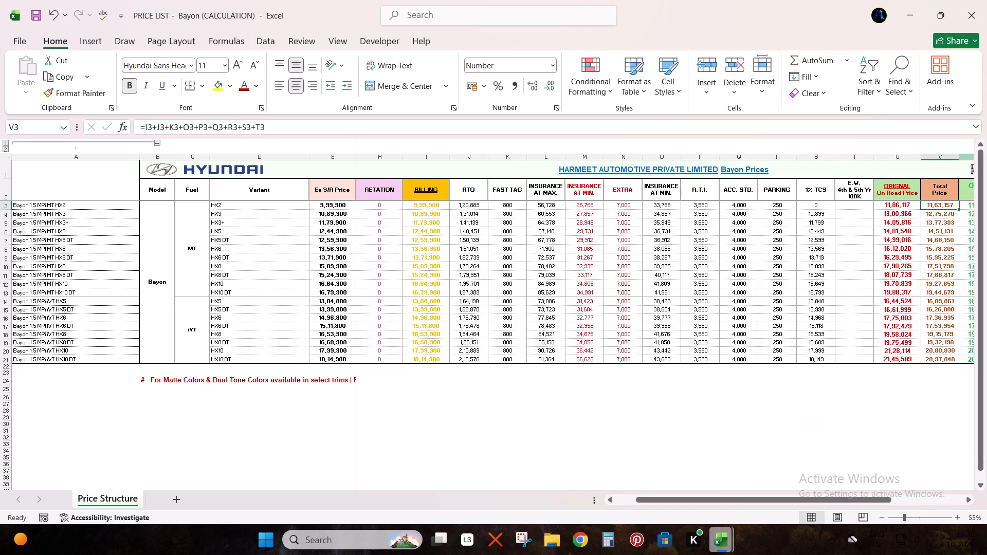
pyautogui.press('F2')
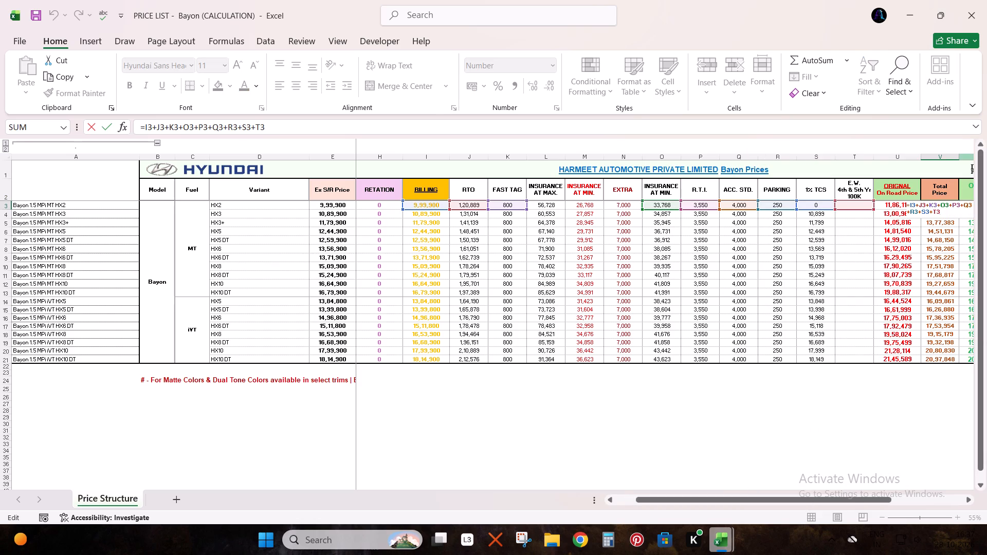
pyautogui.press('Escape')
# Examine the formula behind the calculated INSURANCE AT MIN. value in O3.
pyautogui.press('Left')
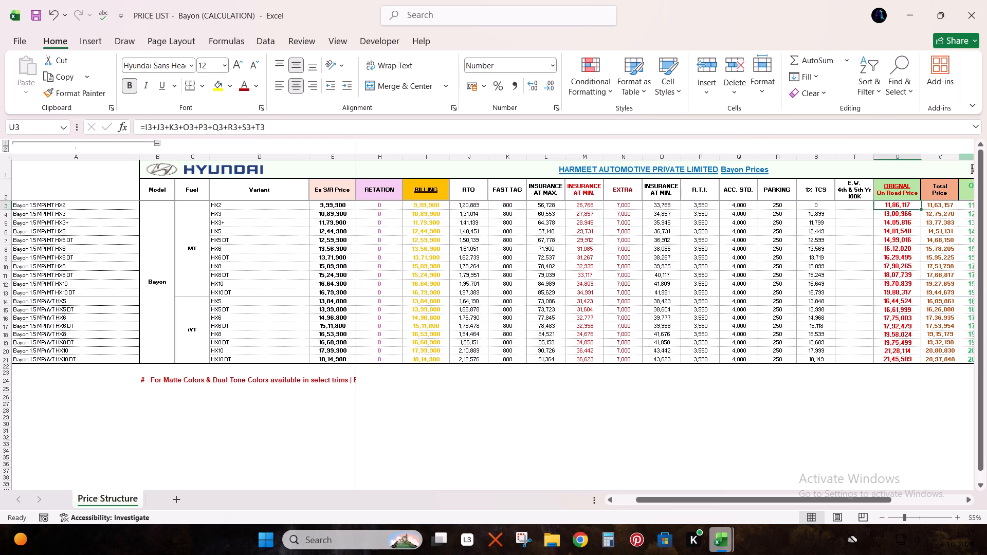
pyautogui.press('Left')
pyautogui.press('Left')
pyautogui.press('Left')
pyautogui.press('Left')
pyautogui.press('Left')
pyautogui.press('Left')
pyautogui.press('F2')
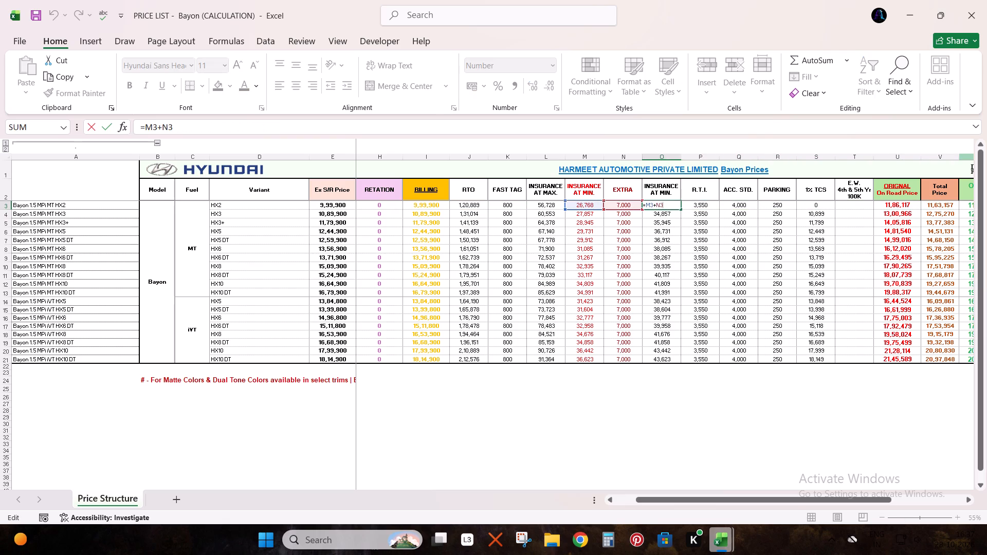
pyautogui.press('Escape')
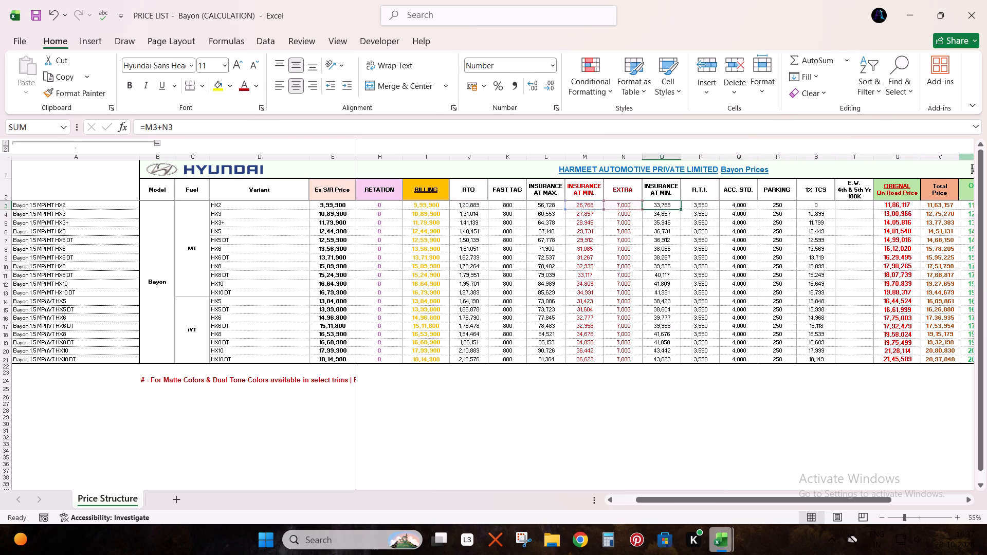
# Recheck the cell references in the Total Price formula in V3.
pyautogui.press('Right')
pyautogui.press('Right')
pyautogui.press('Right')
pyautogui.press('Right')
pyautogui.press('Right')
pyautogui.press('Right')
pyautogui.press('Right')
pyautogui.press('F2')
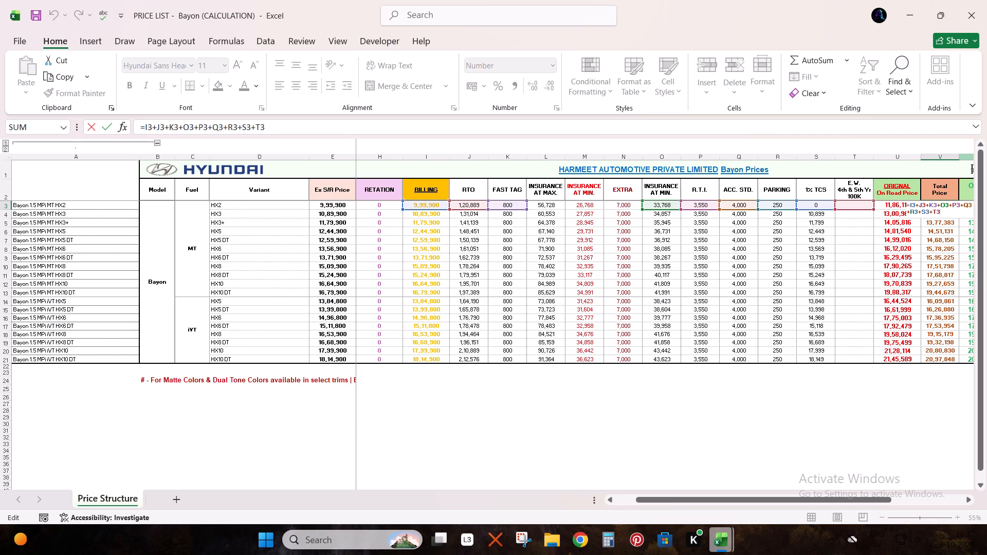
pyautogui.press('Escape')
# Insert a blank column J between the BILLING and RTO columns.
pyautogui.click(468, 159)
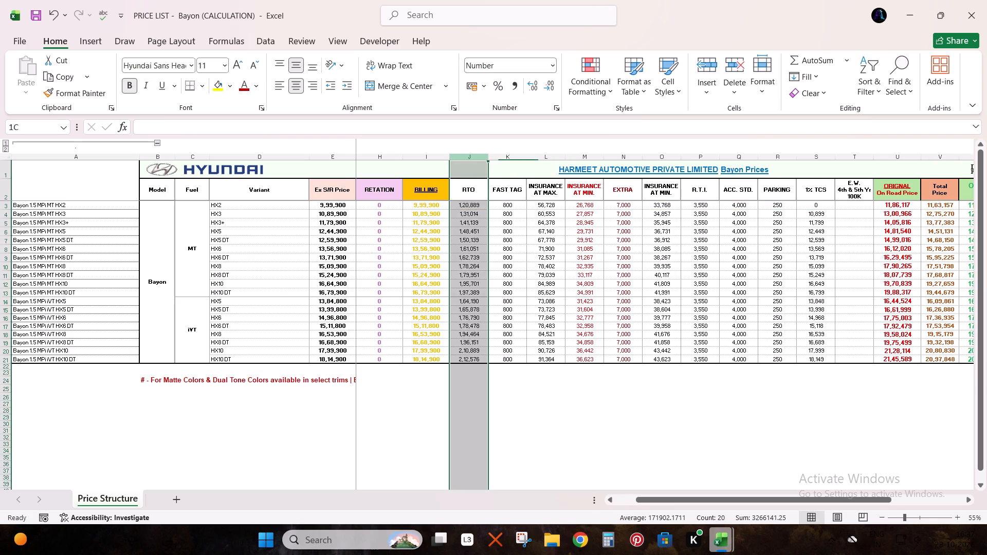
pyautogui.hotkey('ctrl', '+')
# Enter the formula =E3-I3 in J3 to subtract BILLING from the Ex S/R Price.
pyautogui.press('Up')
pyautogui.press('Down')
pyautogui.press('Down')
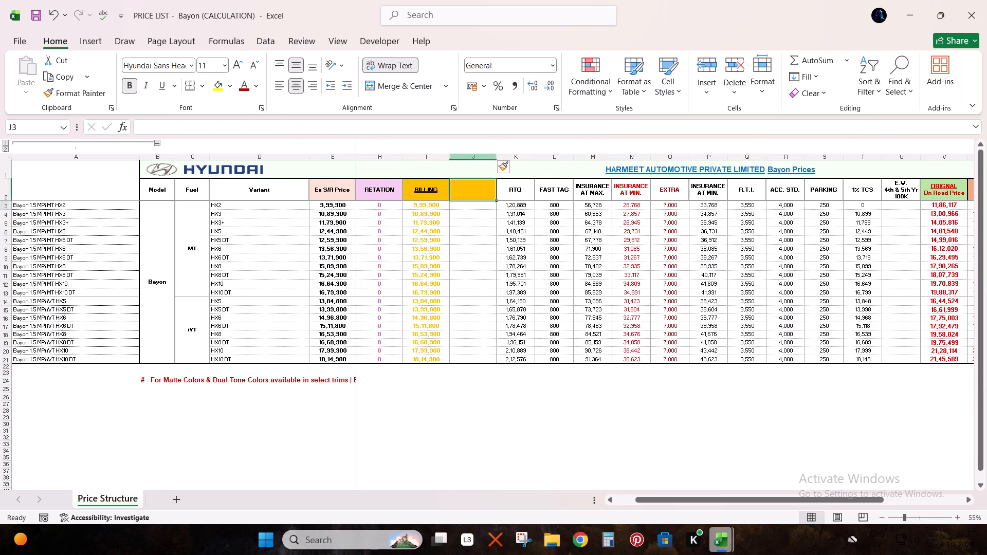
pyautogui.press('Down')
pyautogui.press('Up')
pyautogui.press('=')
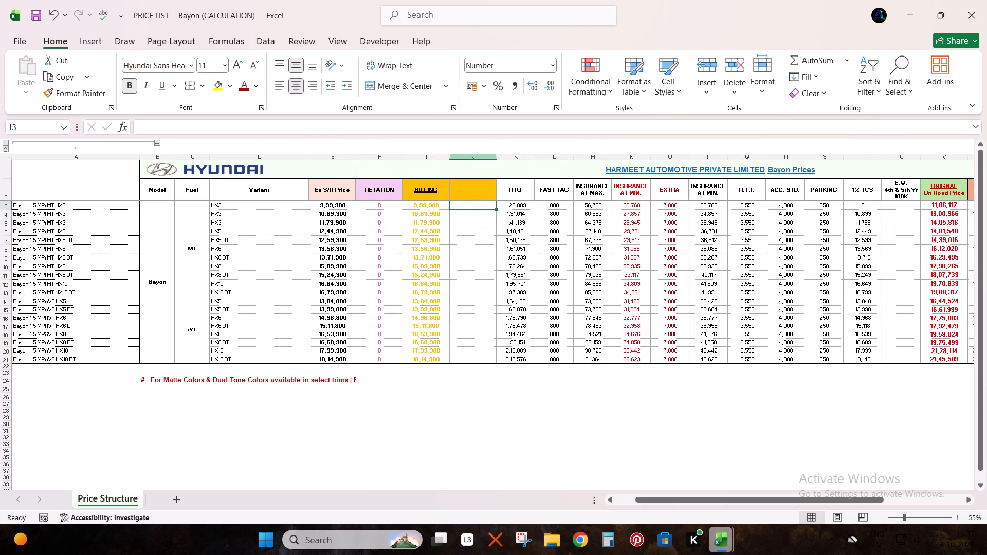
pyautogui.press('Left')
pyautogui.press('Left')
pyautogui.press('Left')
pyautogui.press('Left')
pyautogui.press('Left')
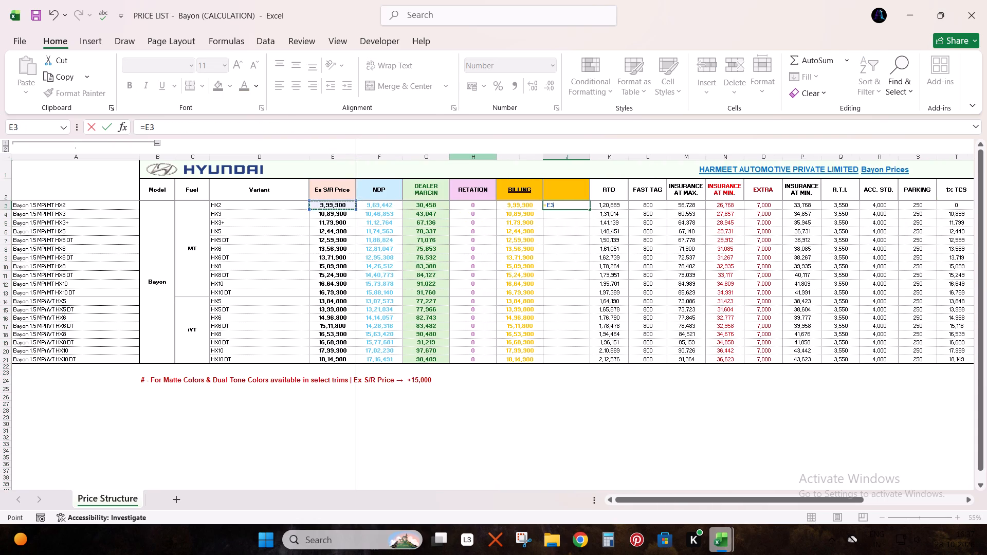
pyautogui.press('-')
pyautogui.press('Left')
pyautogui.press('Left')
pyautogui.press('Right')
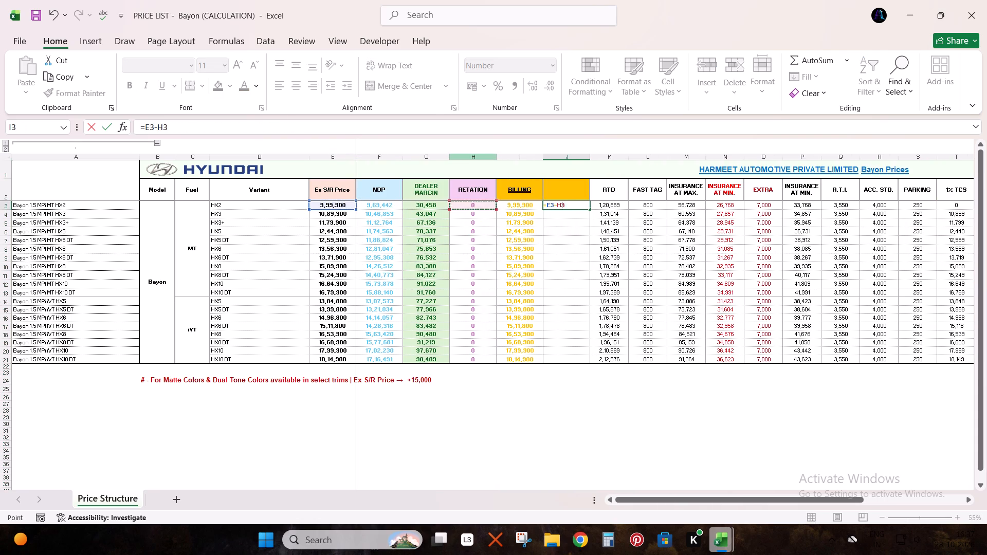
pyautogui.press('Return')
# Fill the J3 difference formula down column J to row 21 for all variants.
pyautogui.press('Up')
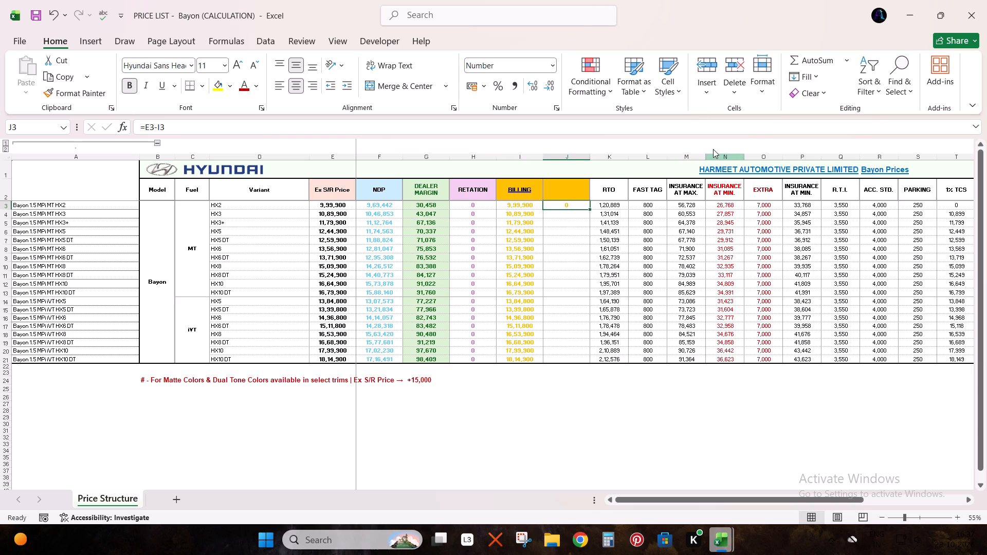
pyautogui.doubleClick(589, 209)
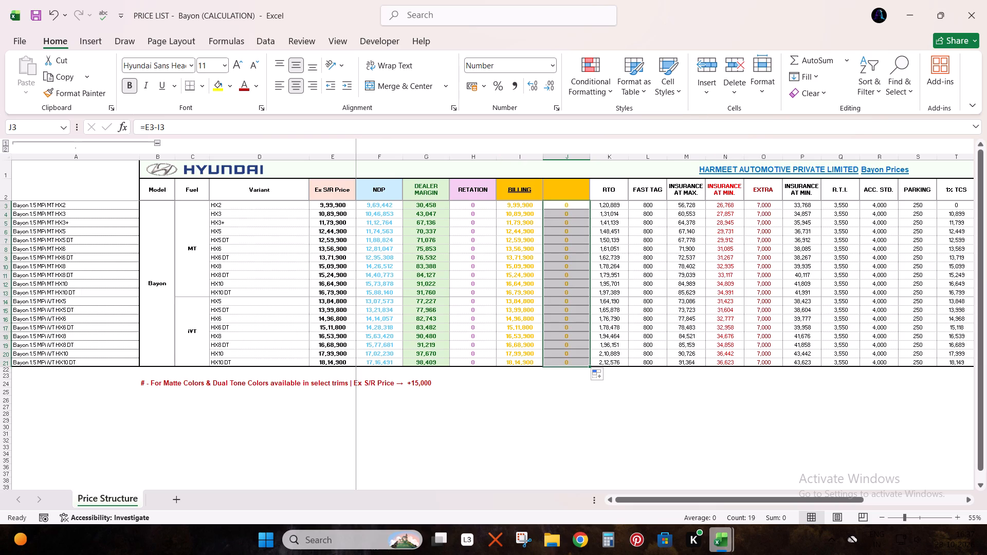
# Check the cell references in the difference formula in J3.
pyautogui.click(667, 252)
pyautogui.doubleClick(569, 206)
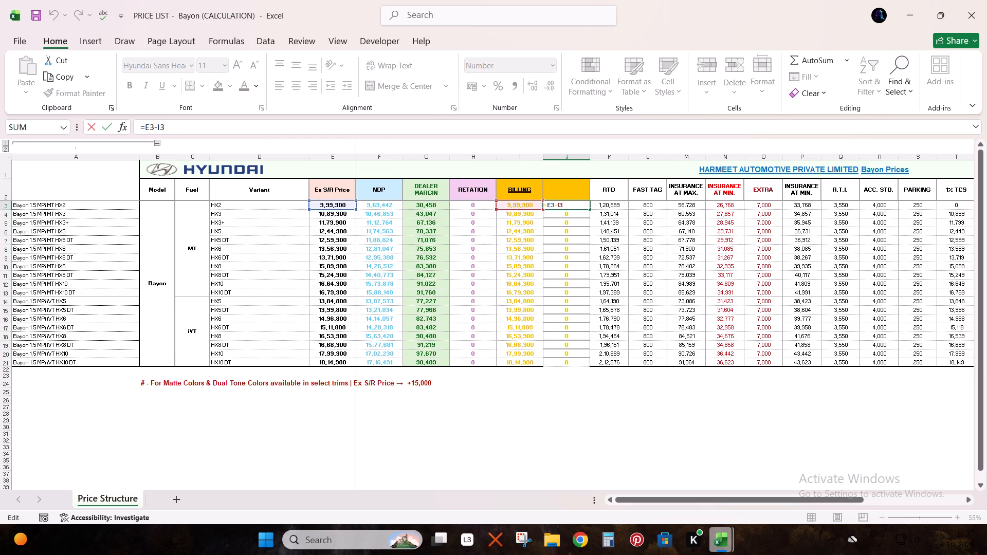
pyautogui.press('Escape')
# Undo the column J fill, the J3 difference formula and the column insertion between BILLING and RTO.
pyautogui.hotkey('ctrl', 'z')
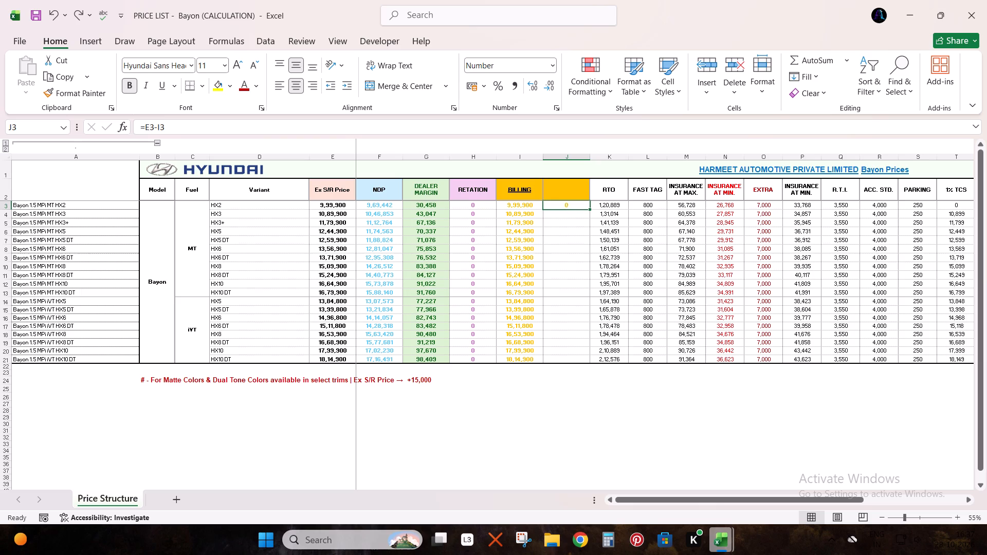
pyautogui.hotkey('ctrl', 'z')
pyautogui.click(634, 232)
pyautogui.hotkey('ctrl', 'z')
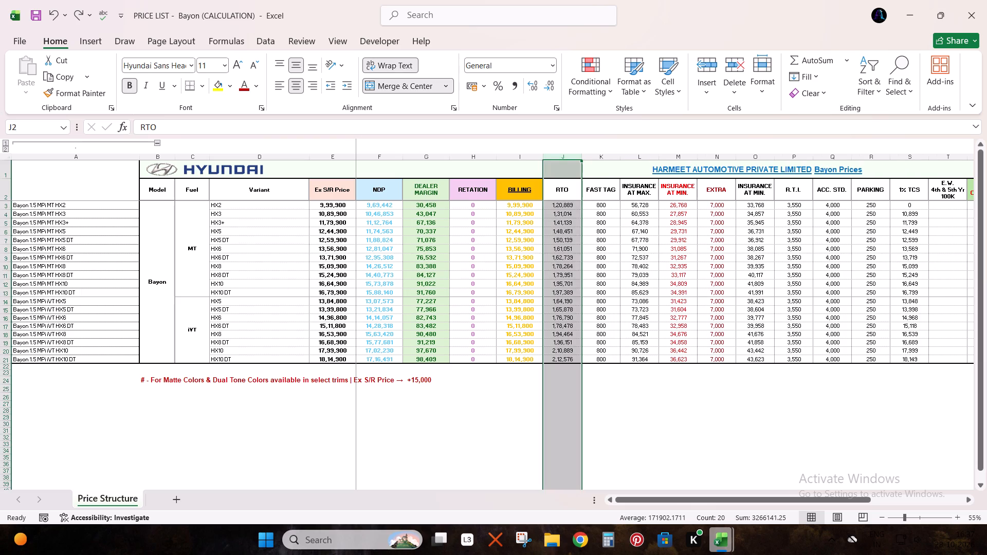
# Inspect the cell references in the Total Price formulas in V3 and V4.
pyautogui.click(703, 257)
pyautogui.press('Right')
pyautogui.press('Up')
pyautogui.press('Right')
pyautogui.press('Right')
pyautogui.press('Right')
pyautogui.press('Right')
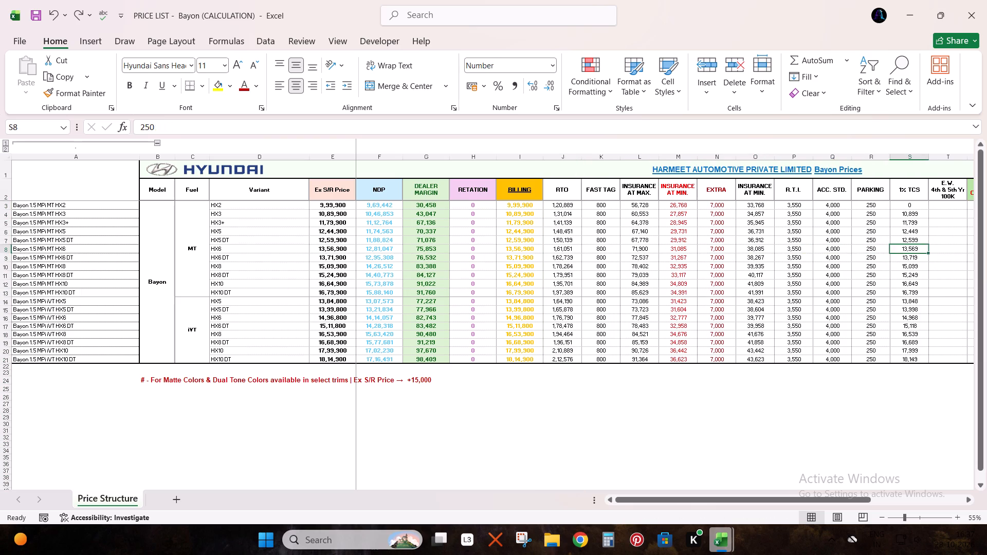
pyautogui.press('Right')
pyautogui.press('Right')
pyautogui.press('Right')
pyautogui.press('Up')
pyautogui.press('Up')
pyautogui.press('Up')
pyautogui.press('Up')
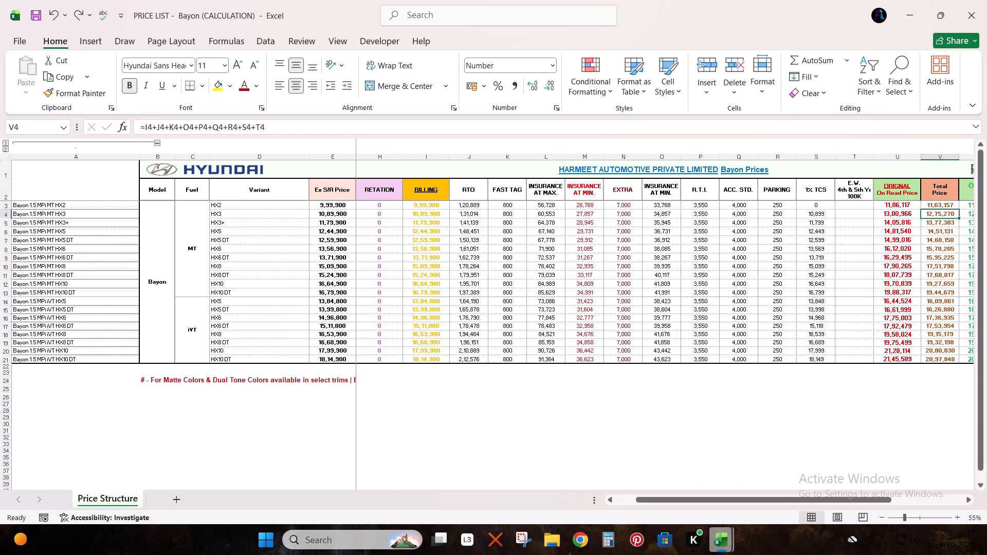
pyautogui.press('Up')
pyautogui.press('Up')
pyautogui.press('Down')
pyautogui.press('F2')
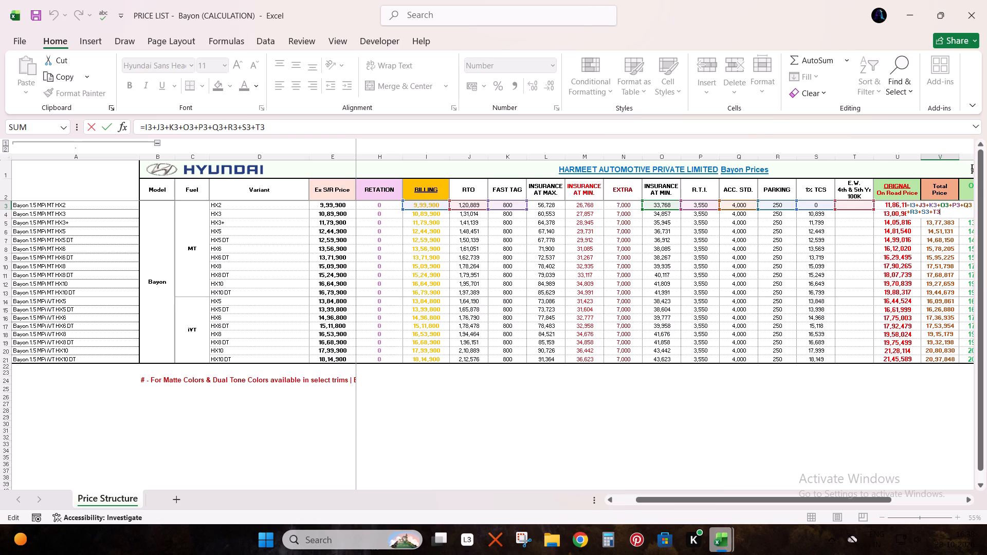
pyautogui.press('Escape')
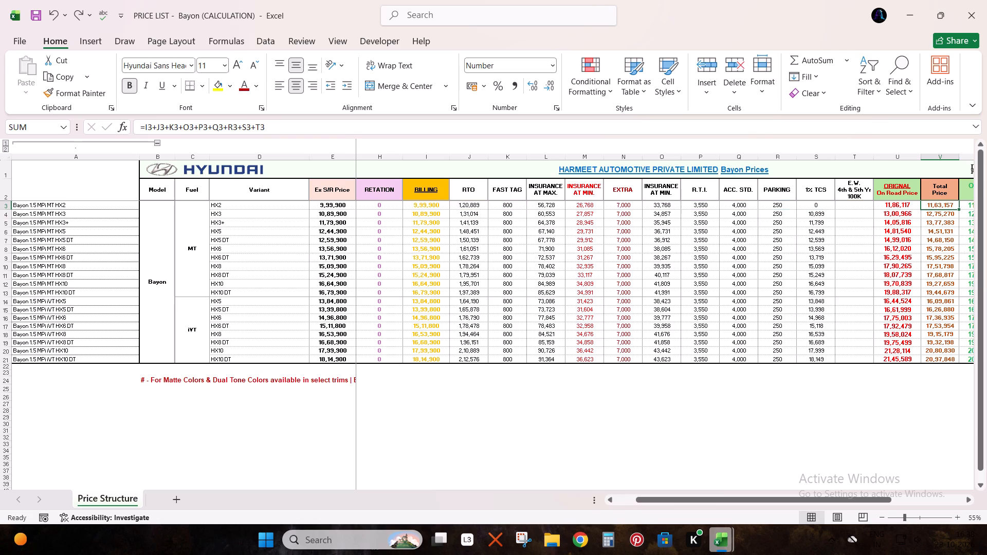
pyautogui.press('Down')
pyautogui.press('F2')
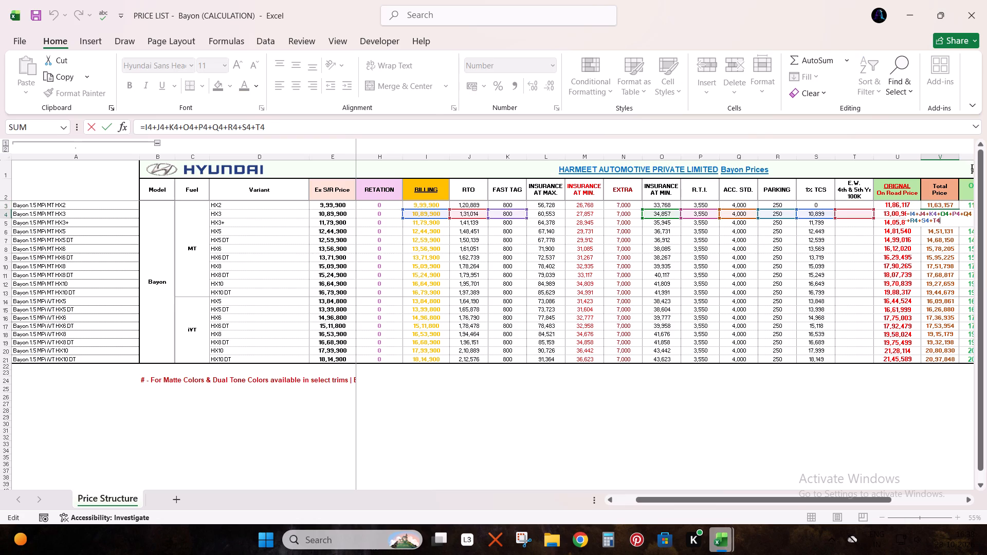
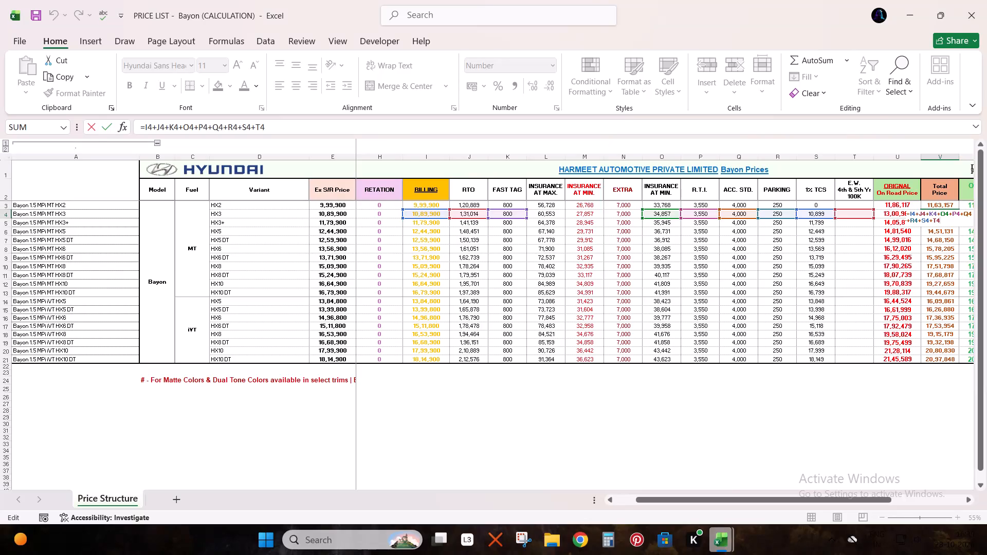
# Inspect the cell references in the Total Price formulas in V4 and V5.
pyautogui.press('Escape')
pyautogui.press('F2')
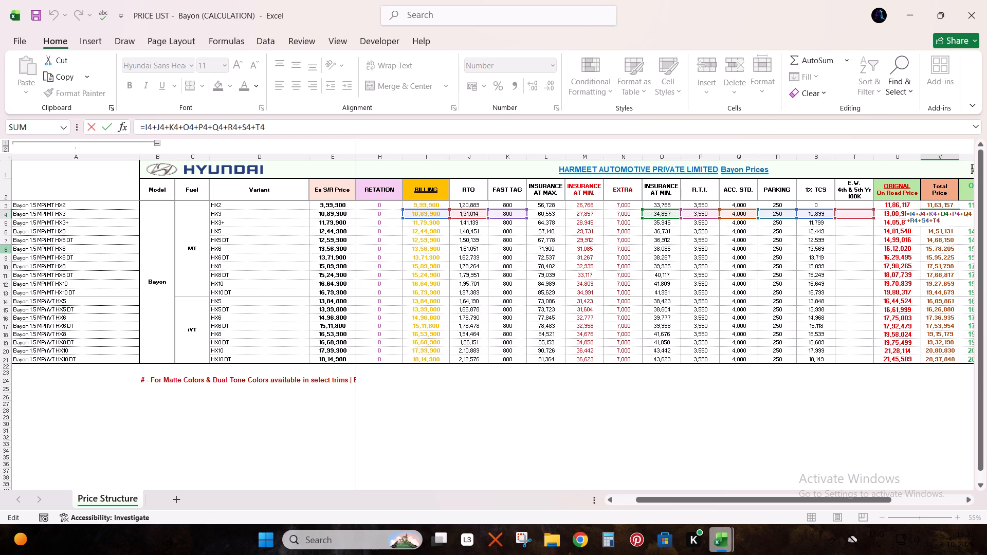
pyautogui.press('Escape')
pyautogui.press('F2')
pyautogui.press('Escape')
pyautogui.press('Down')
pyautogui.press('F2')
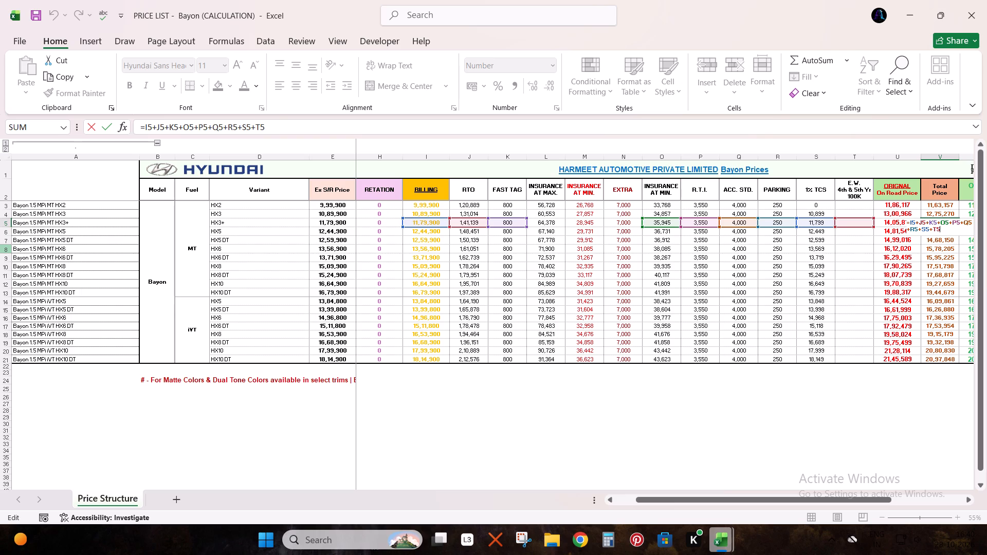
pyautogui.press('Escape')
pyautogui.press('F2')
pyautogui.press('Escape')
pyautogui.press('F2')
pyautogui.press('Down')
pyautogui.press('Escape')
# Inspect the cell references in the Total Price formulas one row after another from V6 to V11.
pyautogui.press('Down')
pyautogui.press('F2')
pyautogui.press('Escape')
pyautogui.press('Down')
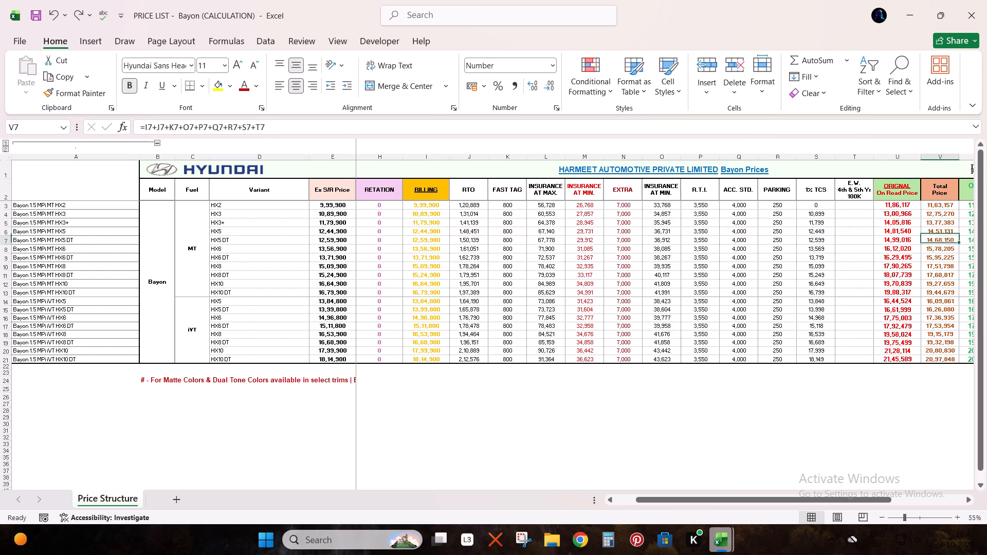
pyautogui.press('F2')
pyautogui.press('Escape')
pyautogui.press('Down')
pyautogui.press('F2')
pyautogui.press('Escape')
pyautogui.press('Down')
pyautogui.press('F2')
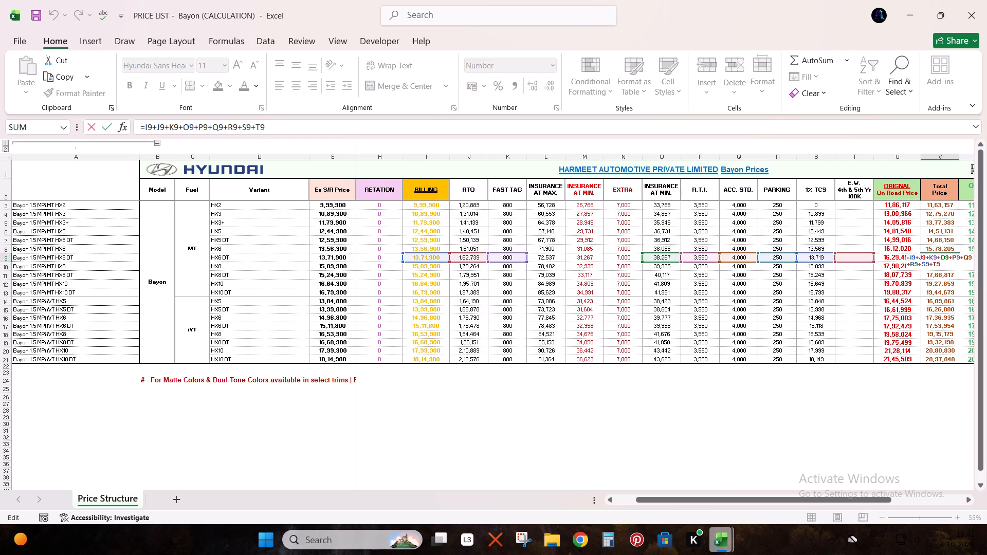
pyautogui.press('Escape')
pyautogui.press('Down')
pyautogui.press('F2')
pyautogui.press('Escape')
pyautogui.press('Down')
pyautogui.press('F2')
pyautogui.press('Escape')
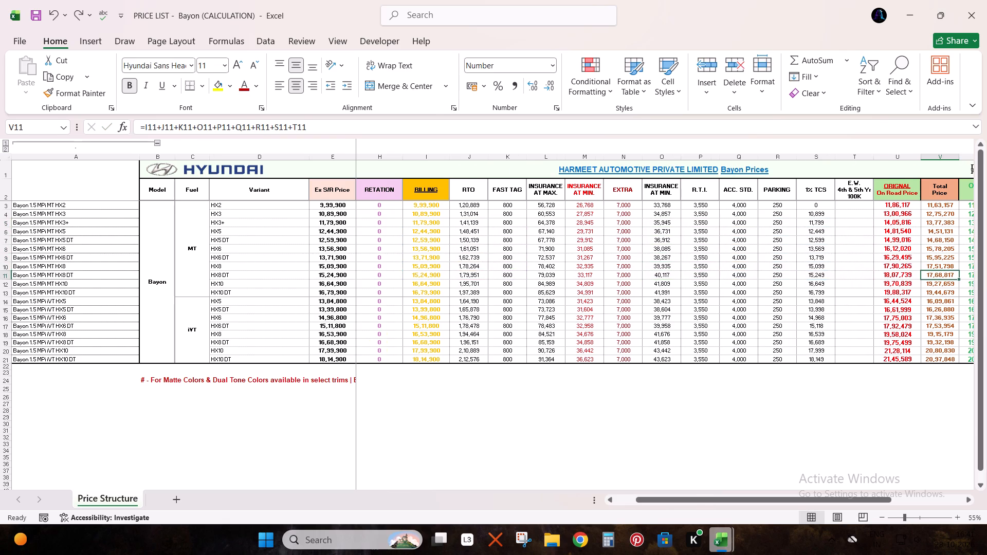
# Check the cell references in the On Road Price formula for the first HX2 variant in W3.
pyautogui.press('Right')
pyautogui.press('Up')
pyautogui.press('Right')
pyautogui.press('Up')
pyautogui.press('Up')
pyautogui.press('Up')
pyautogui.press('Up')
pyautogui.press('Left')
pyautogui.press('Up')
pyautogui.press('Up')
pyautogui.press('Up')
pyautogui.press('F2')
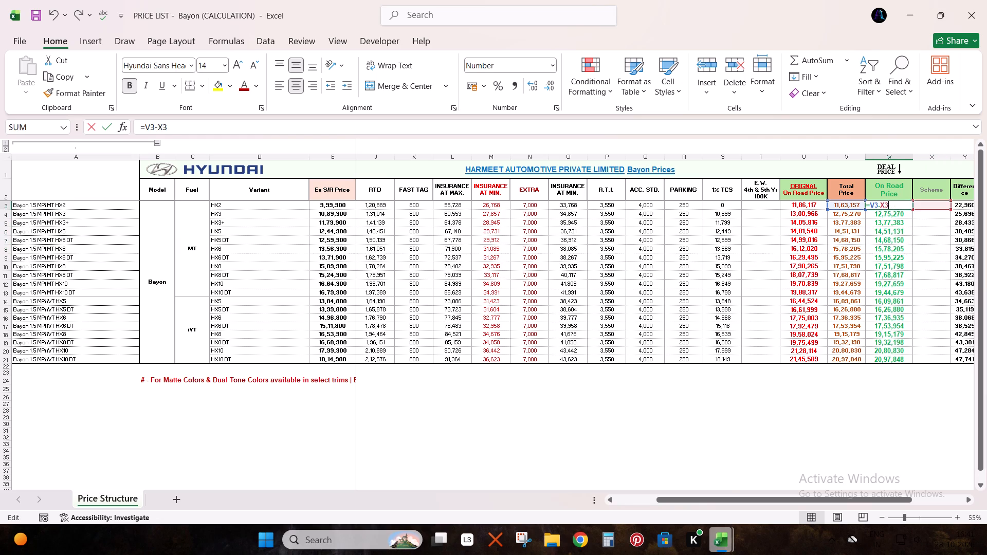
pyautogui.press('Escape')
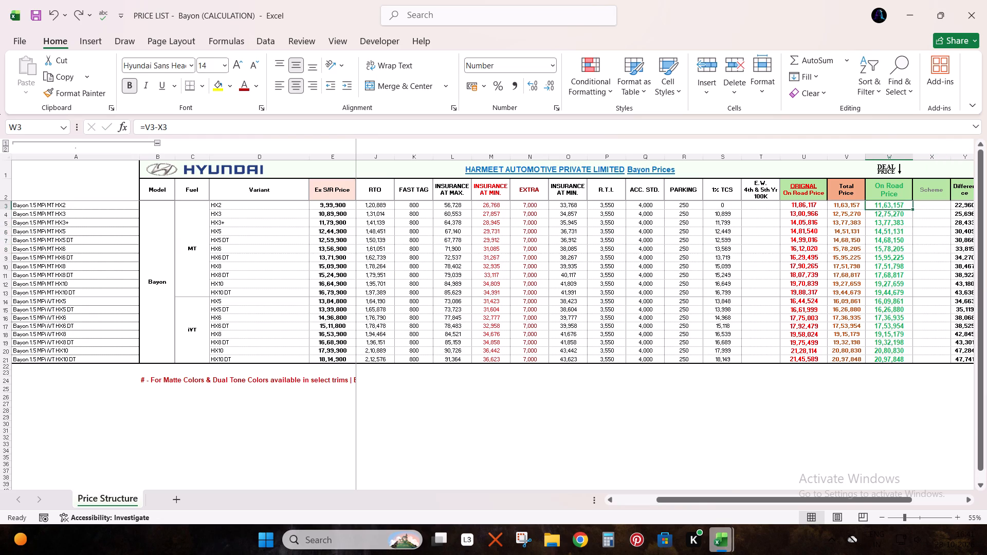
# Check the cell references in the on-road price after scrap discount formula in AK3.
pyautogui.press('Right')
pyautogui.press('Right')
pyautogui.press('Right')
pyautogui.press('Left')
pyautogui.press('Right')
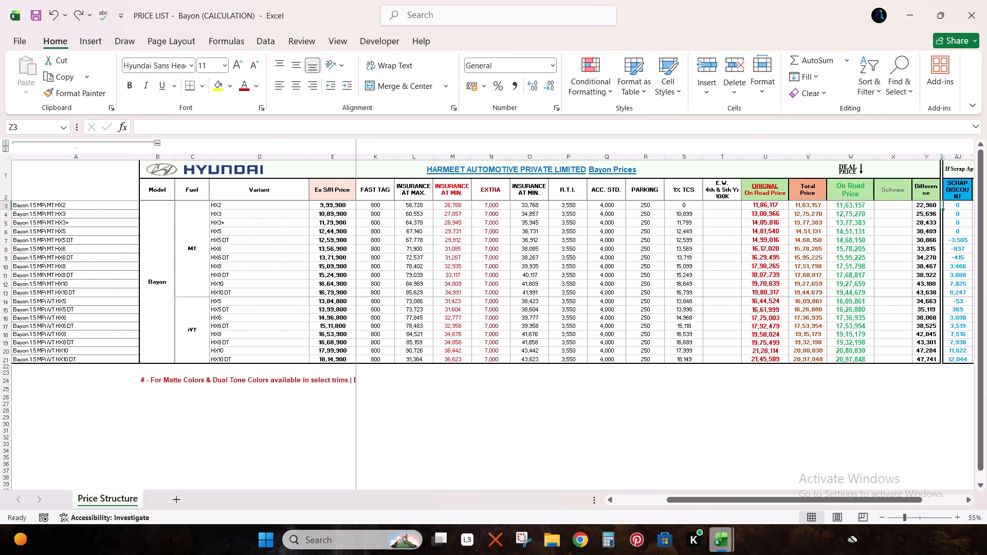
pyautogui.press('Right')
pyautogui.press('Right')
pyautogui.press('F2')
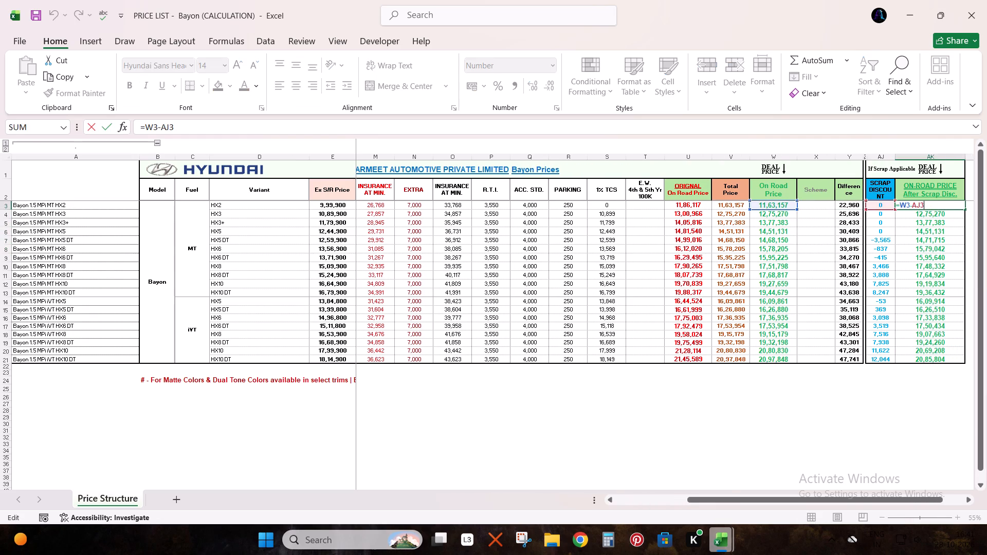
pyautogui.press('Escape')
# Save the Bayon price list workbook.
pyautogui.hotkey('ctrl', 's')
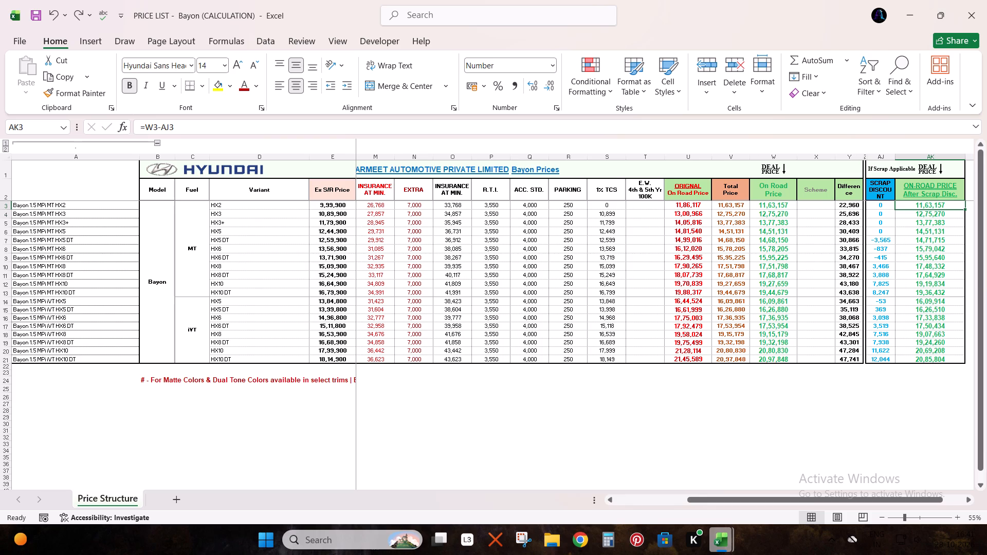
# Save the Bayon price list workbook again after finishing the formula review.
pyautogui.press('Right')
pyautogui.press('Down')
pyautogui.press('Left')
pyautogui.press('Up')
pyautogui.press('Left')
pyautogui.moveTo(811, 502); pyautogui.dragTo(777, 502)
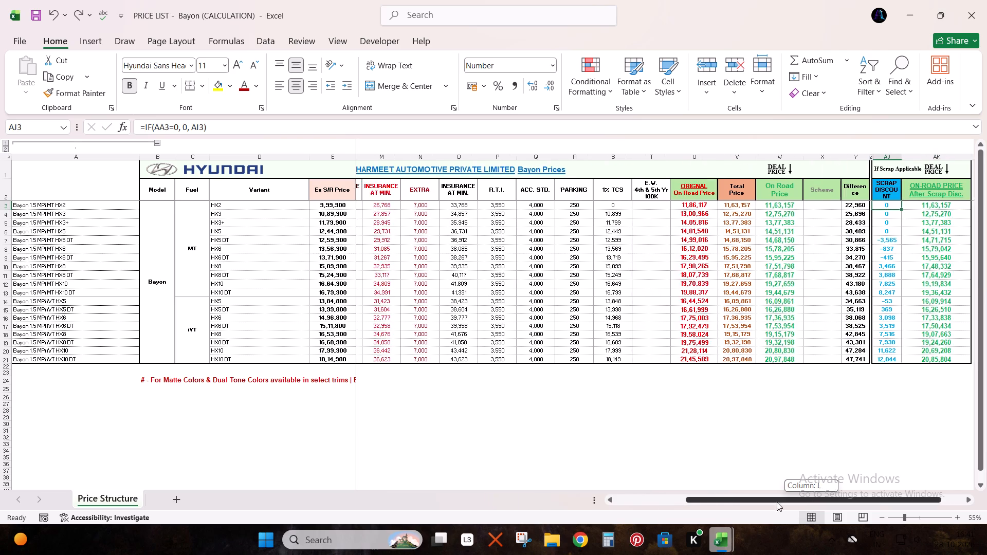
pyautogui.moveTo(777, 502); pyautogui.dragTo(682, 502)
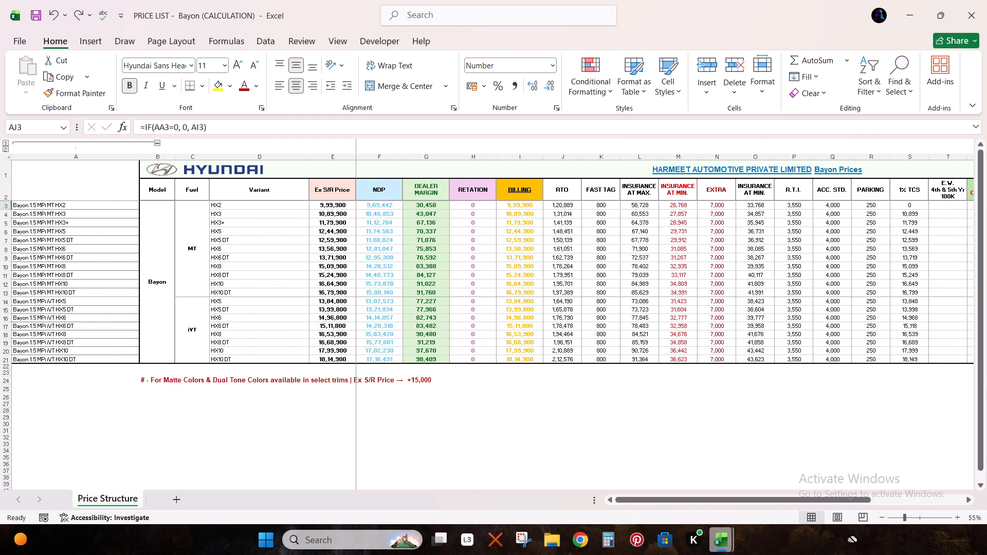
pyautogui.click(31, 17)
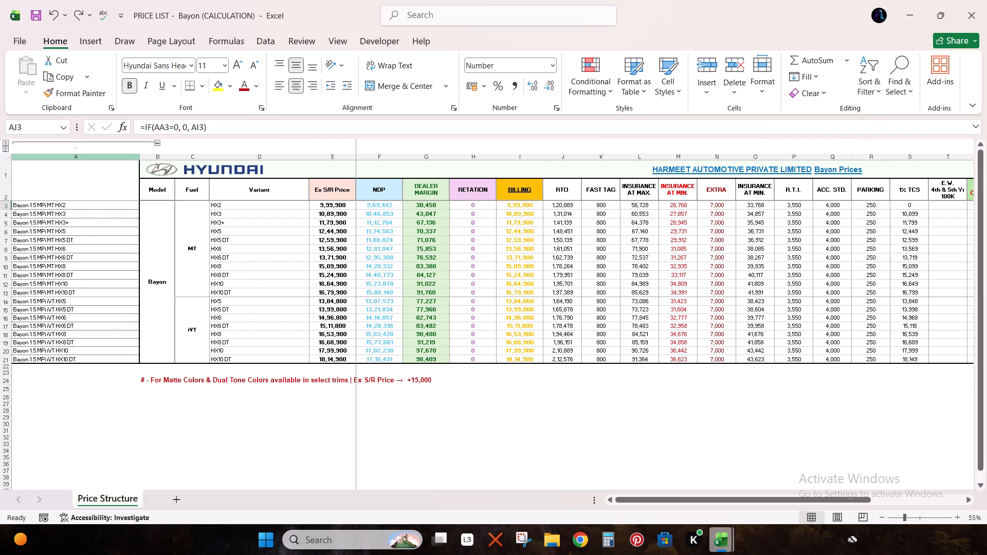
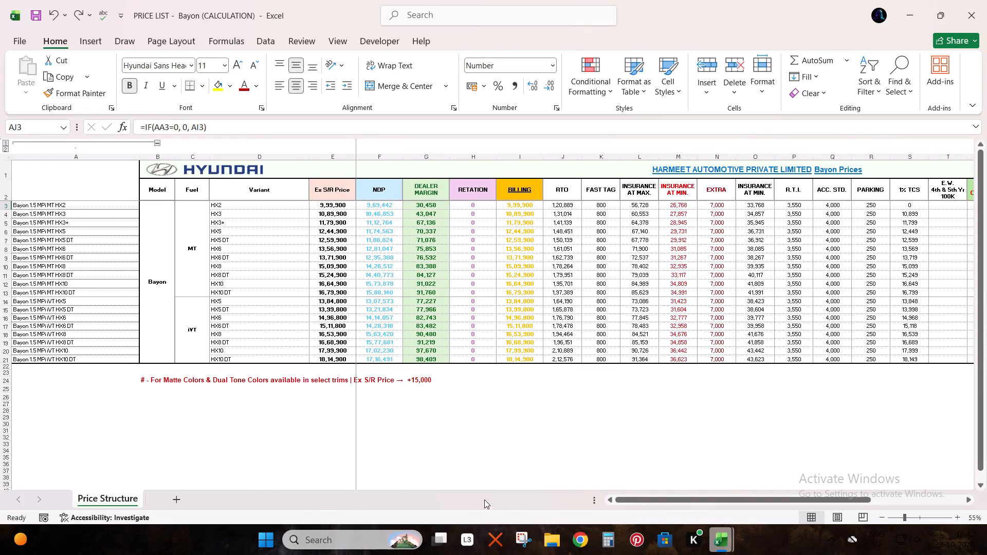
# Print the Payout later PDF from the Downloads folder on the MF280 Series printer, and close it along with the folder window.
pyautogui.click(544, 538)
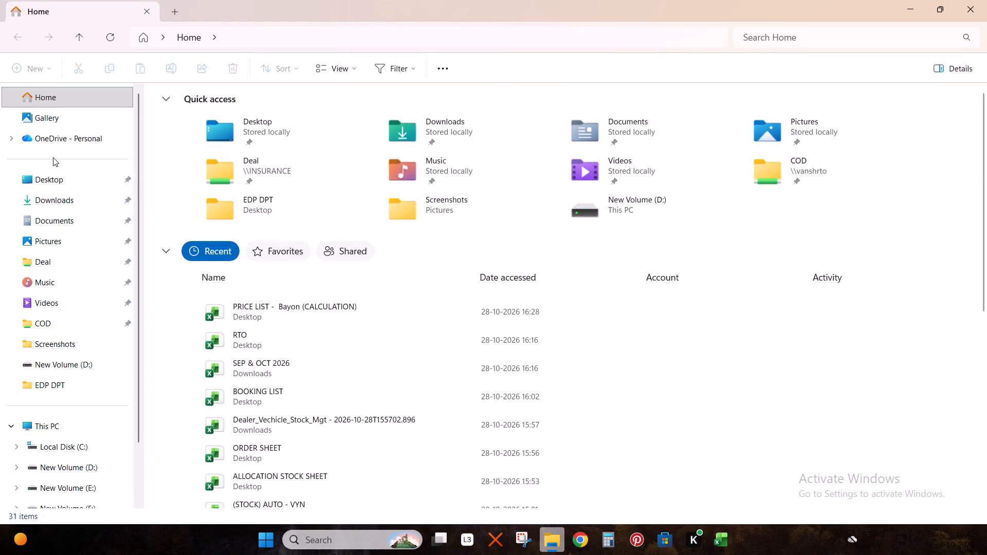
pyautogui.click(60, 200)
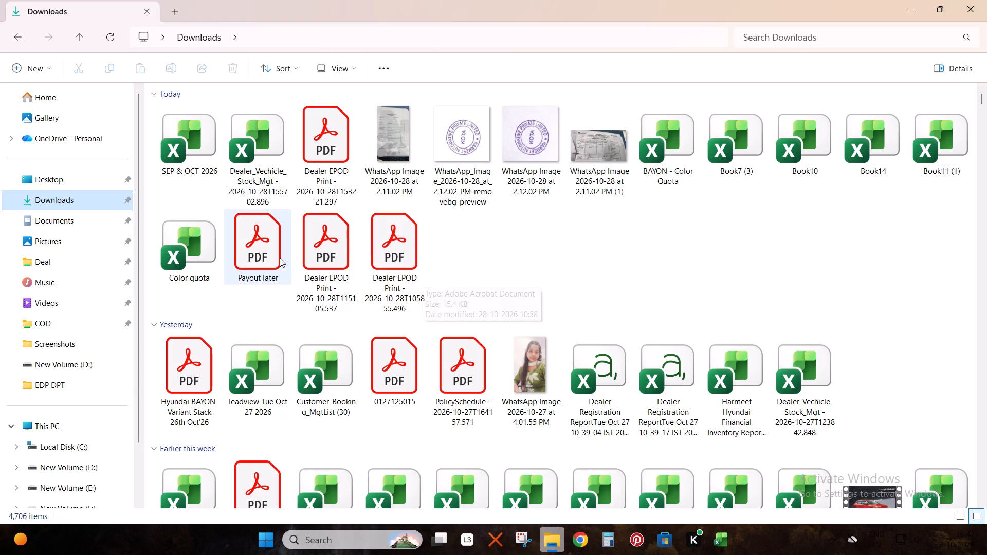
pyautogui.doubleClick(266, 250)
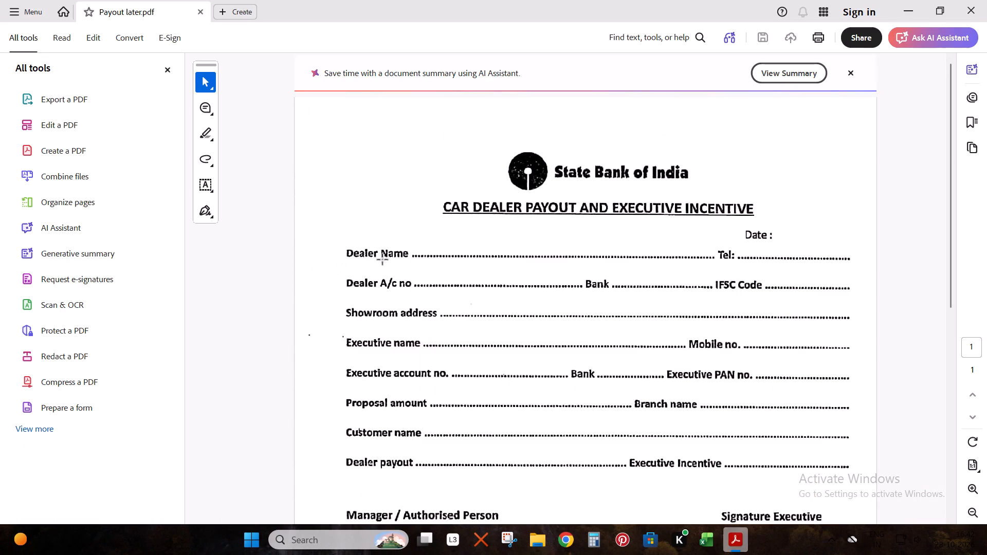
pyautogui.click(816, 39)
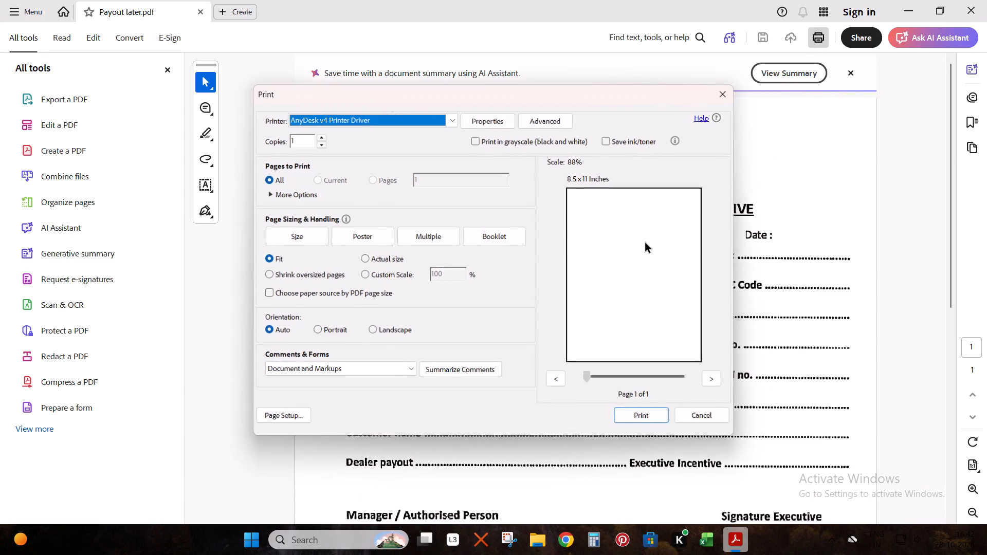
pyautogui.click(351, 107)
pyautogui.click(359, 122)
pyautogui.click(338, 146)
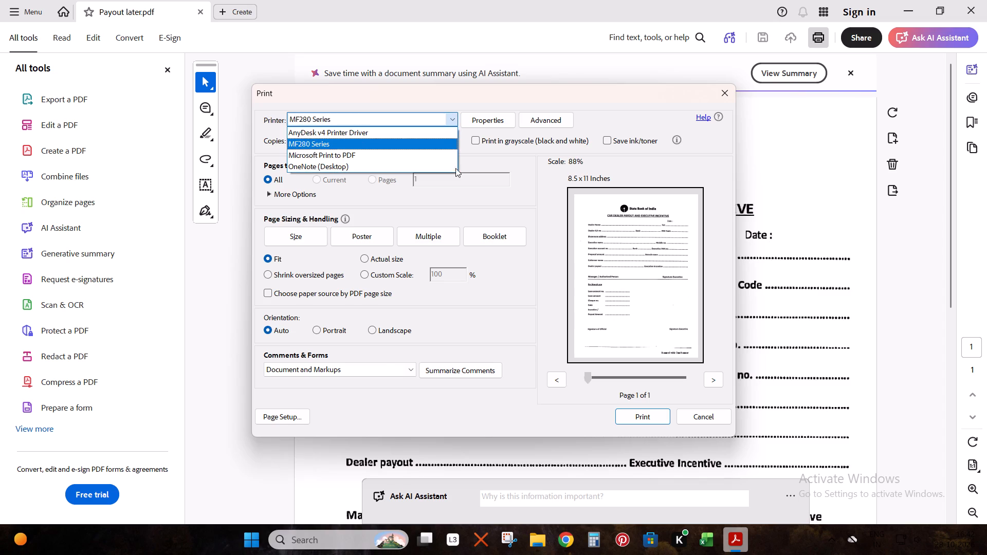
pyautogui.click(660, 429)
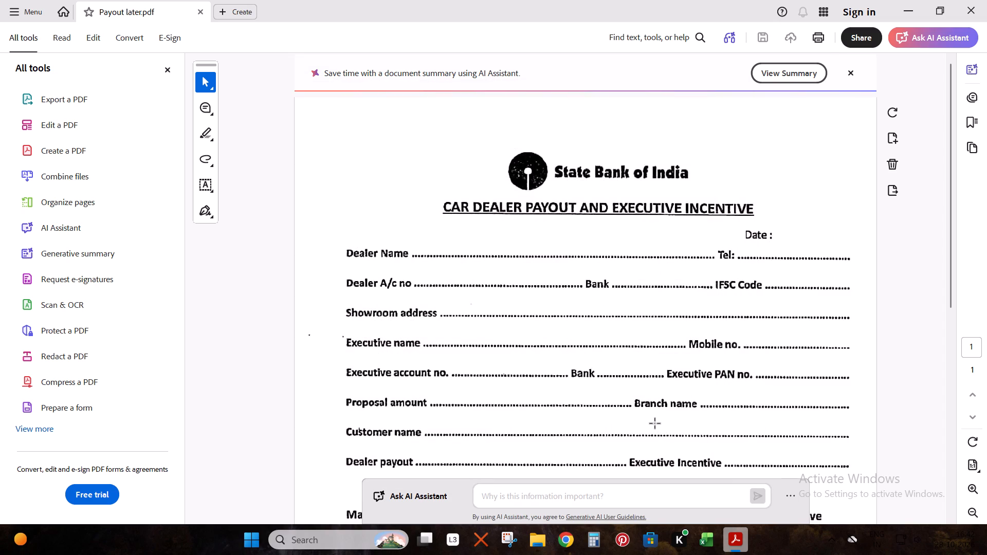
pyautogui.click(986, 0)
pyautogui.click(986, 0)
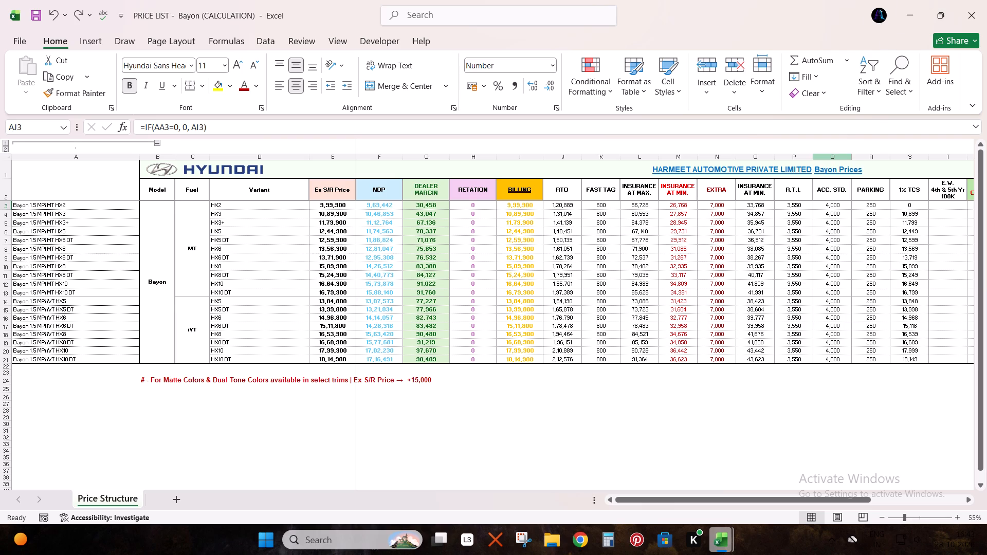
# Save the Bayon price list calculation workbook after a last look across its columns, and close it.
pyautogui.click(42, 10)
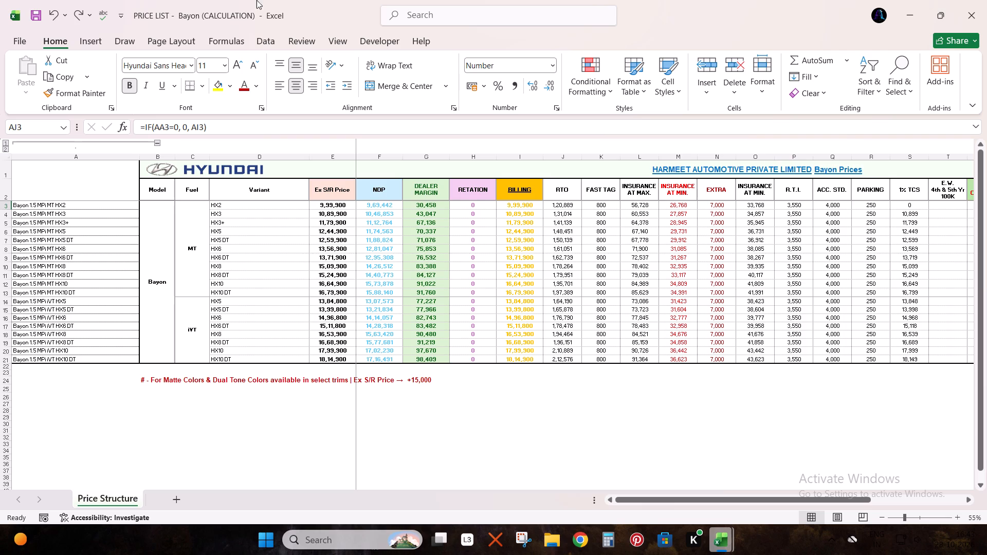
pyautogui.click(39, 19)
pyautogui.scroll(3, 806, 311)
pyautogui.moveTo(785, 498); pyautogui.dragTo(950, 499)
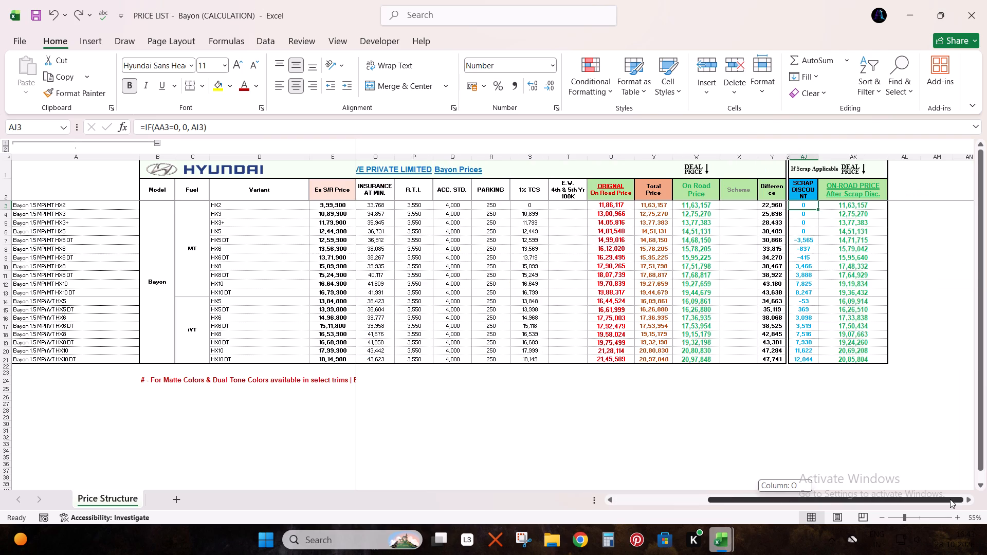
pyautogui.moveTo(950, 499); pyautogui.dragTo(542, 498)
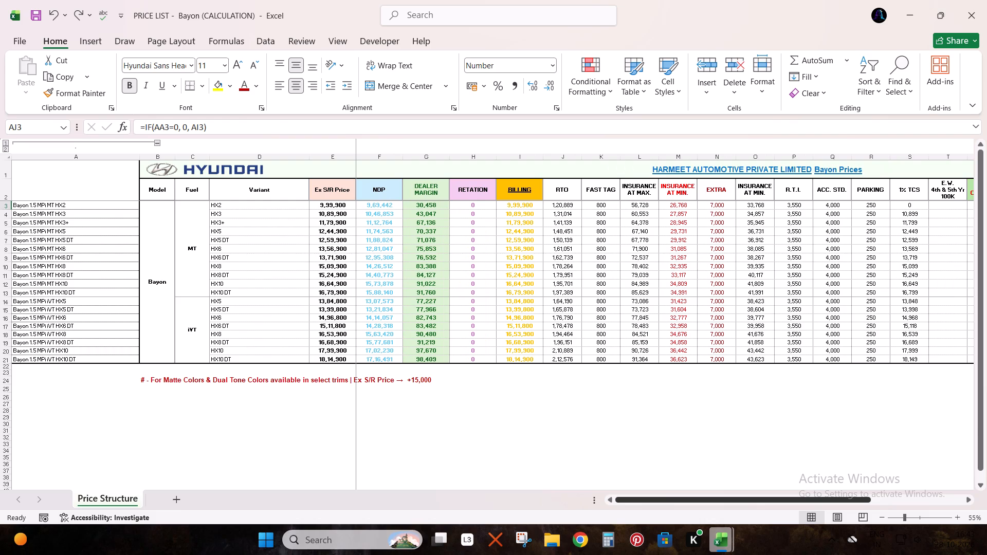
pyautogui.click(31, 20)
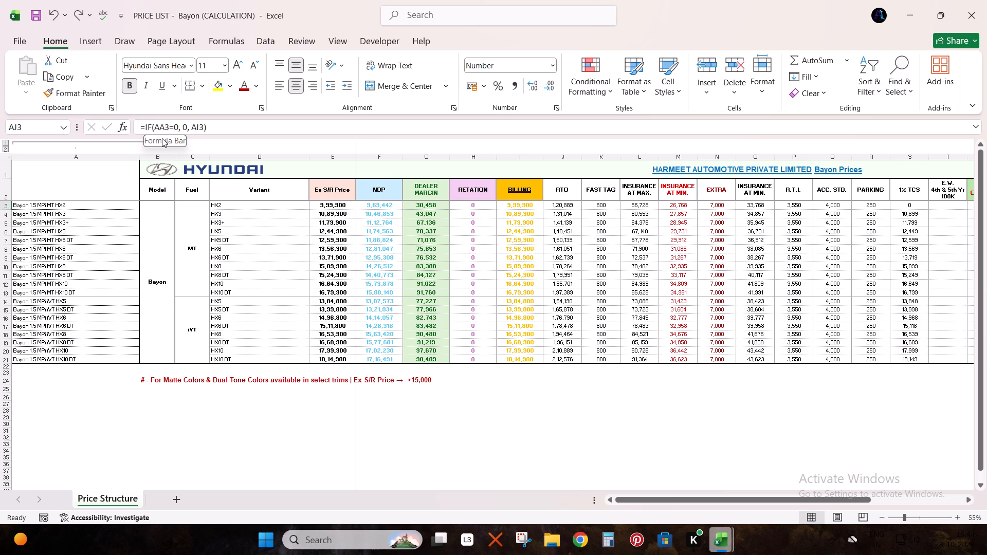
pyautogui.click(986, 0)
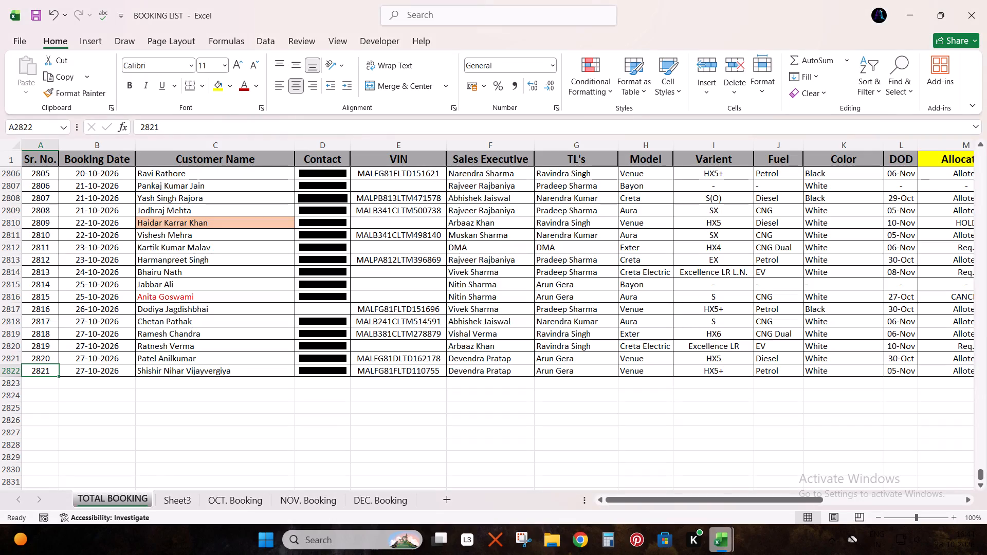
# Duplicate the PRICE LIST - Bayon (CALCULATION) workbook on the desktop.
pyautogui.hotkey('alt', 'Tab')
pyautogui.hotkey('alt', 'Tab')
pyautogui.click(986, 553)
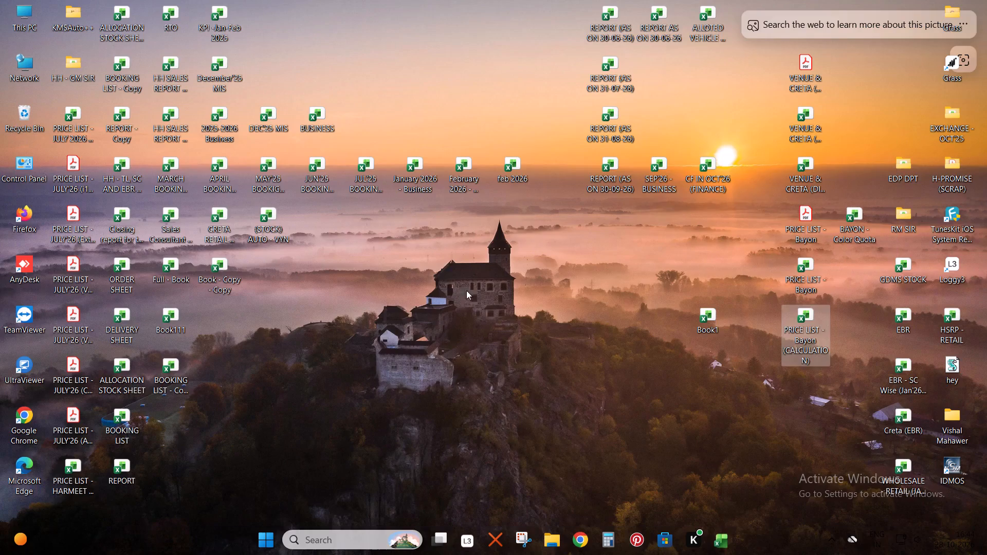
pyautogui.rightClick(447, 262)
pyautogui.click(495, 295)
pyautogui.click(799, 314)
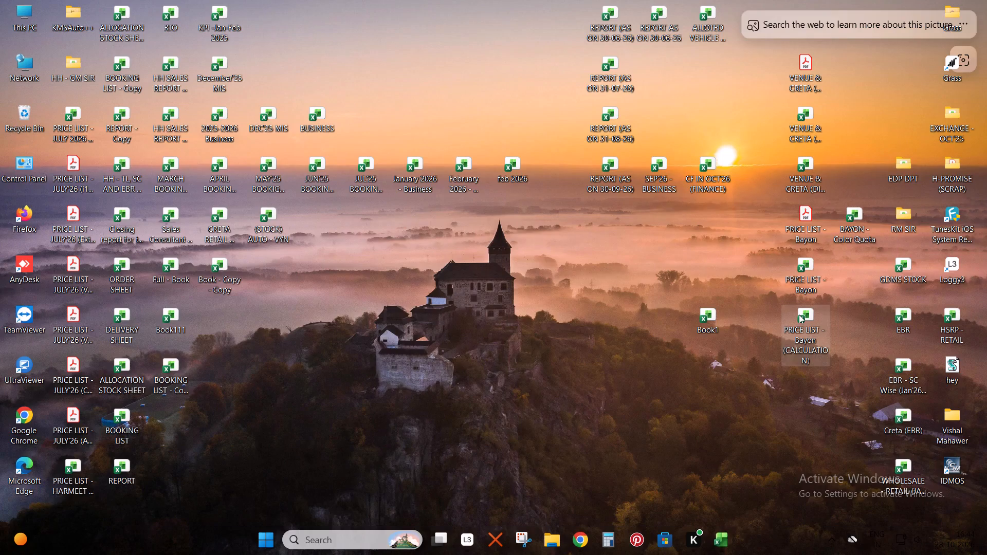
pyautogui.hotkey('ctrl', 'c')
pyautogui.hotkey('ctrl', 'v')
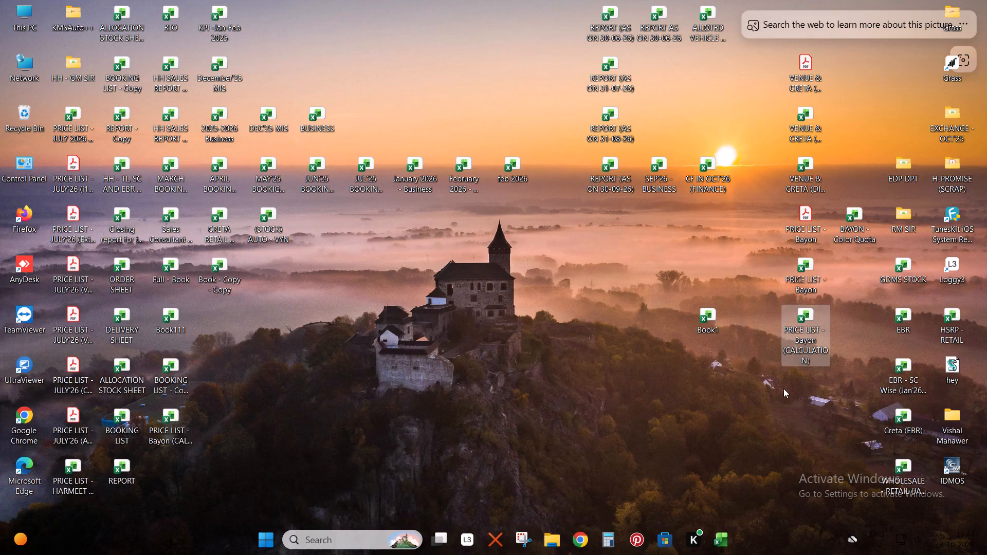
# Move the copied Bayon calculation file beside the original, between it and Book1.
pyautogui.moveTo(157, 424); pyautogui.dragTo(831, 328)
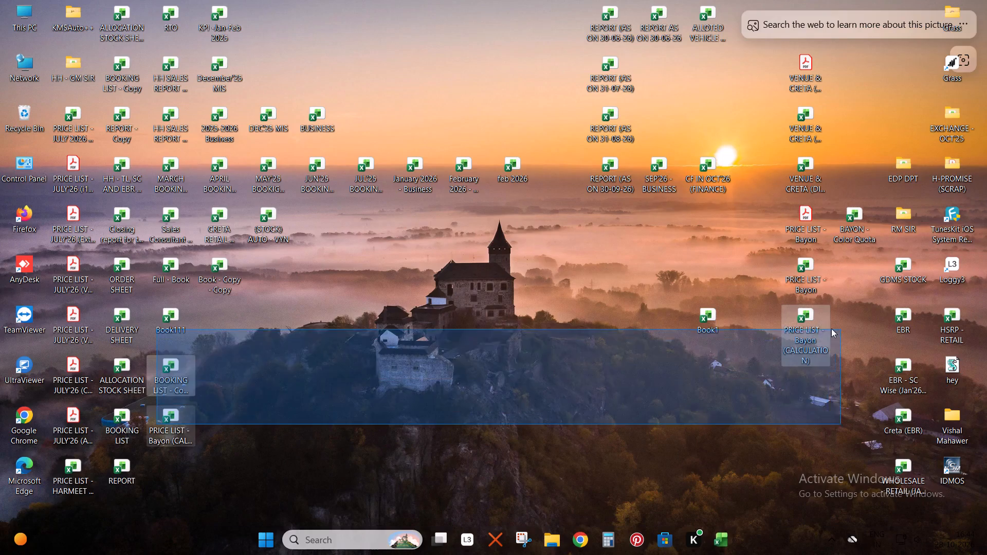
pyautogui.moveTo(831, 328); pyautogui.dragTo(808, 329)
pyautogui.click(746, 431)
pyautogui.moveTo(178, 423); pyautogui.dragTo(763, 330)
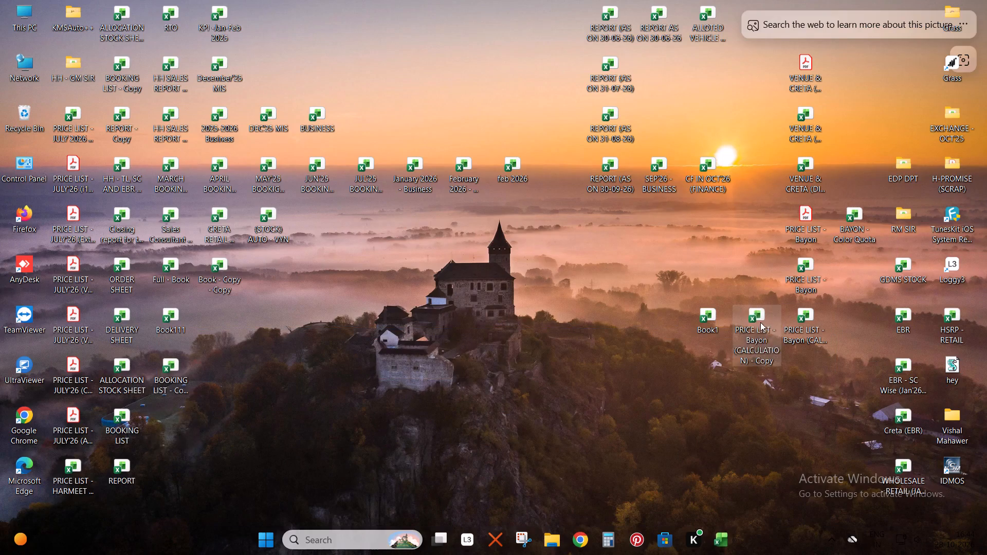
# Open the copy of the Bayon calculation workbook and enable editing.
pyautogui.doubleClick(758, 322)
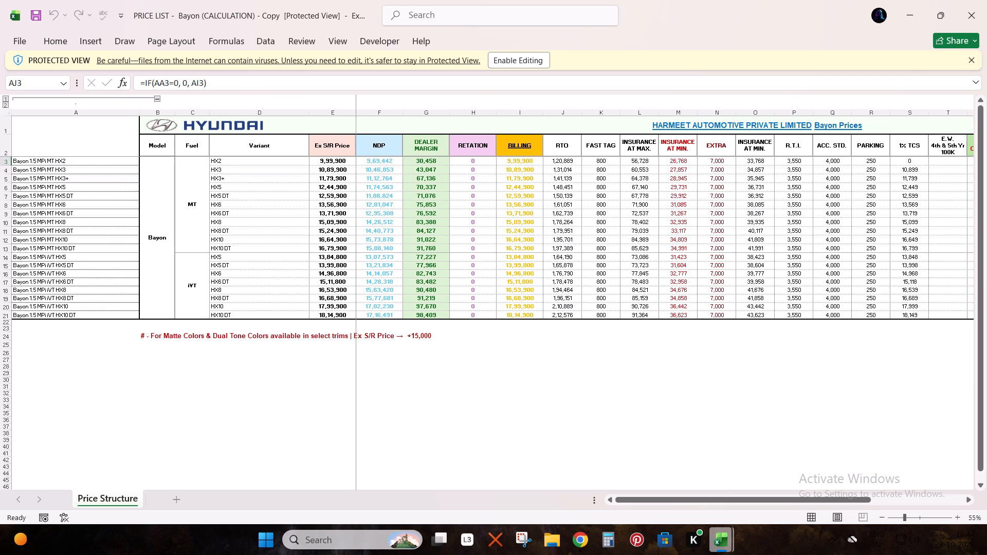
pyautogui.click(510, 55)
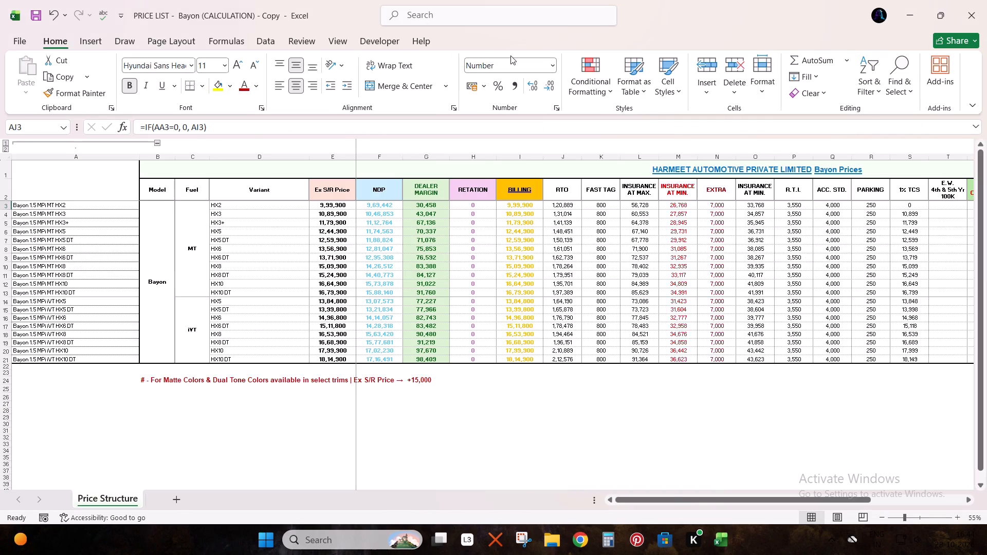
# Replace the scrap discount formulas for the MT variants in AJ7 to AJ13 with 0.
pyautogui.press('Right')
pyautogui.press('Down')
pyautogui.press('Up')
pyautogui.press('Right')
pyautogui.press('Up')
pyautogui.press('Up')
pyautogui.press('Left')
pyautogui.press('Down')
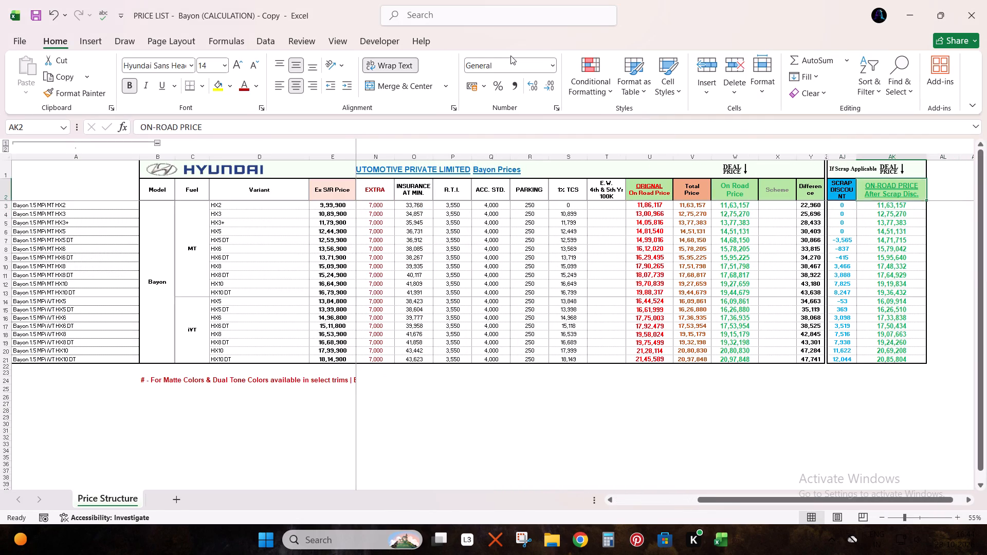
pyautogui.press('Down')
pyautogui.press('Left')
pyautogui.press('Down')
pyautogui.press('Down')
pyautogui.press('Down')
pyautogui.press('Down')
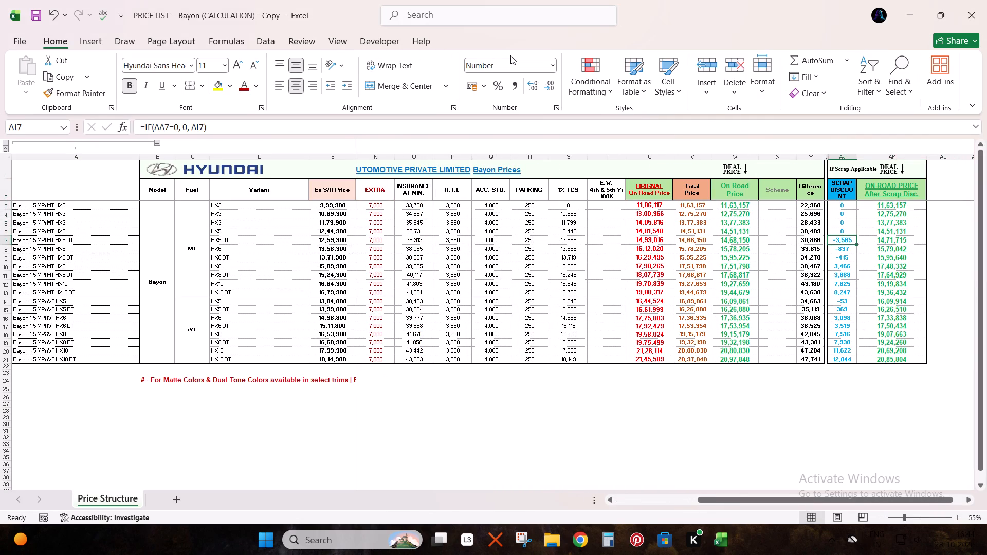
pyautogui.press('0')
pyautogui.press('Return')
pyautogui.press('0')
pyautogui.press('Return')
pyautogui.press('0')
pyautogui.press('Return')
pyautogui.press('0')
pyautogui.press('Return')
pyautogui.press('0')
pyautogui.press('Return')
pyautogui.press('0')
pyautogui.press('Return')
pyautogui.press('0')
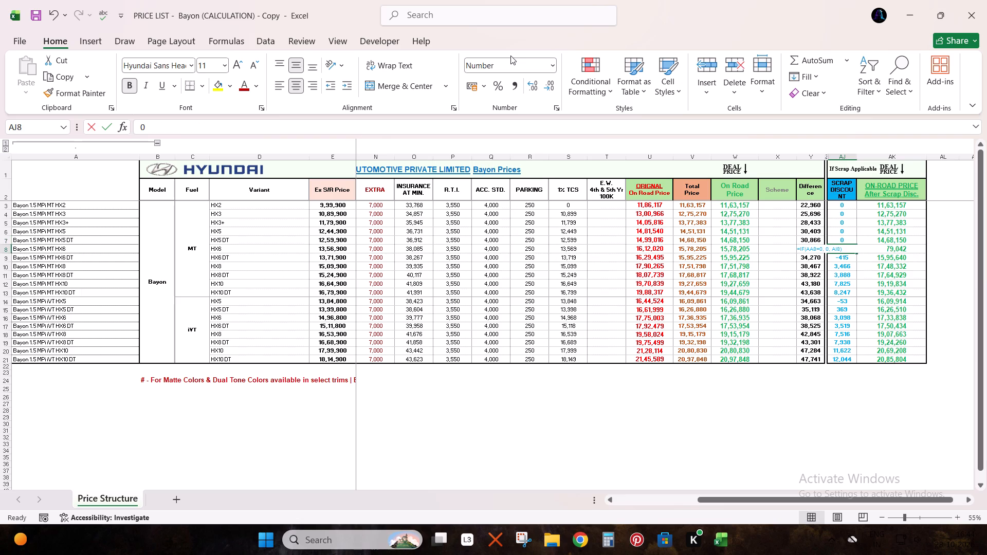
pyautogui.press('0')
pyautogui.press('Return')
# Replace the scrap discount formulas for the iVT variants in AJ14 to AJ21 with 0.
pyautogui.press('0')
pyautogui.press('Return')
pyautogui.press('0')
pyautogui.press('Return')
pyautogui.write('00')
pyautogui.press('Return')
pyautogui.press('0')
pyautogui.press('Return')
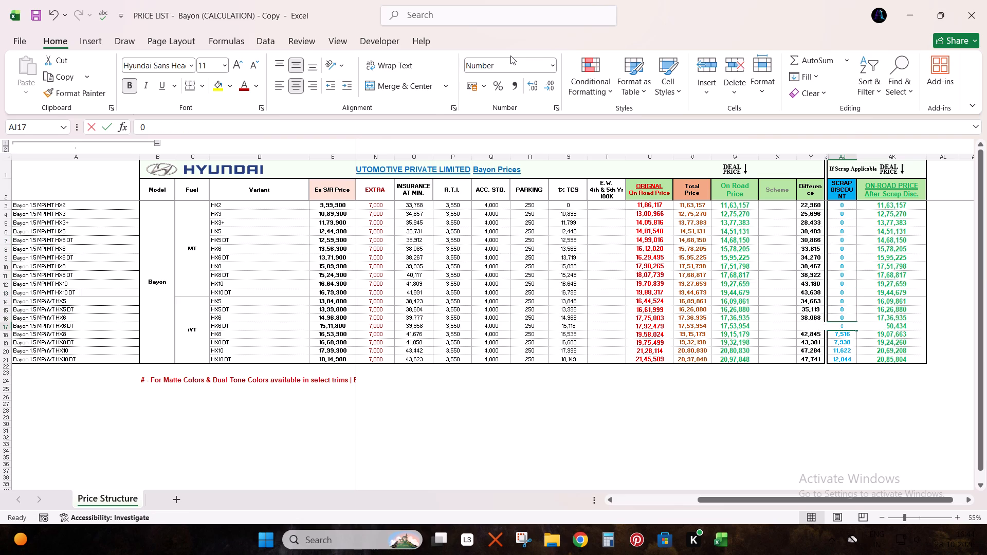
pyautogui.press('0')
pyautogui.press('Return')
pyautogui.press('Return')
pyautogui.press('Up')
pyautogui.press('0')
pyautogui.press('Return')
pyautogui.press('0')
pyautogui.press('Return')
pyautogui.press('0')
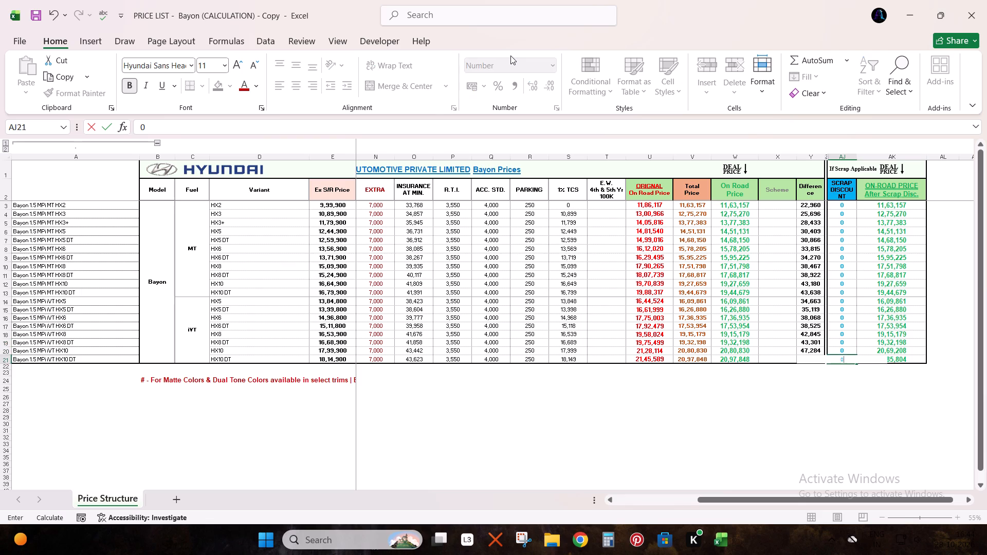
pyautogui.press('Up')
pyautogui.press('Up')
pyautogui.press('Up')
pyautogui.press('Up')
pyautogui.press('Up')
pyautogui.press('Up')
pyautogui.press('Up')
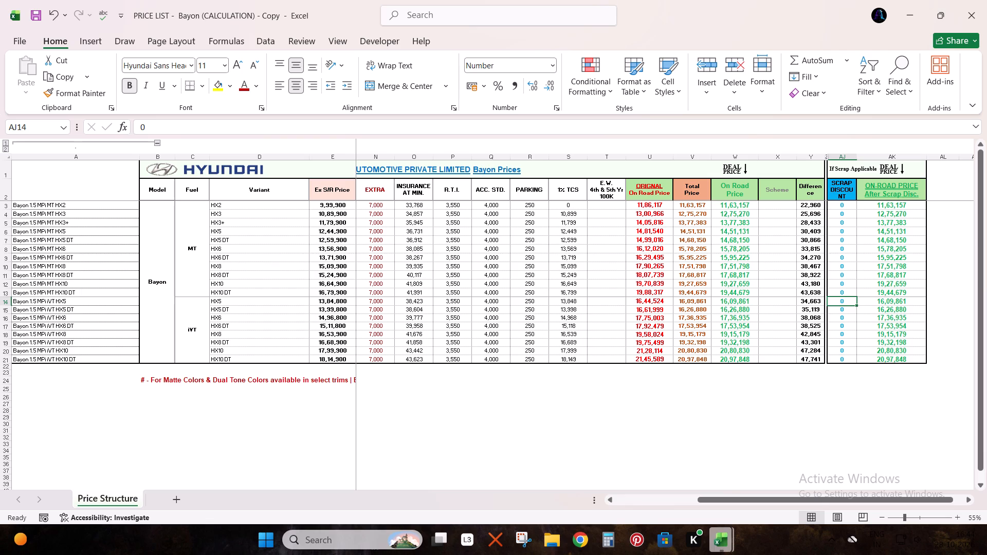
# Hide columns V through AJ, from Total Price to Scrap Discount.
pyautogui.moveTo(692, 155); pyautogui.dragTo(787, 155)
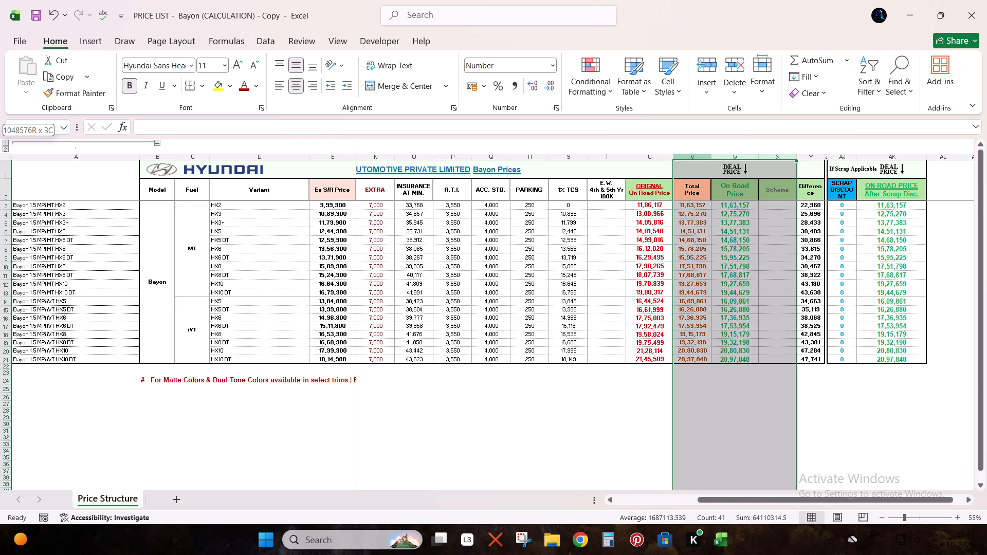
pyautogui.moveTo(787, 155); pyautogui.dragTo(837, 156)
pyautogui.rightClick(837, 156)
pyautogui.click(866, 374)
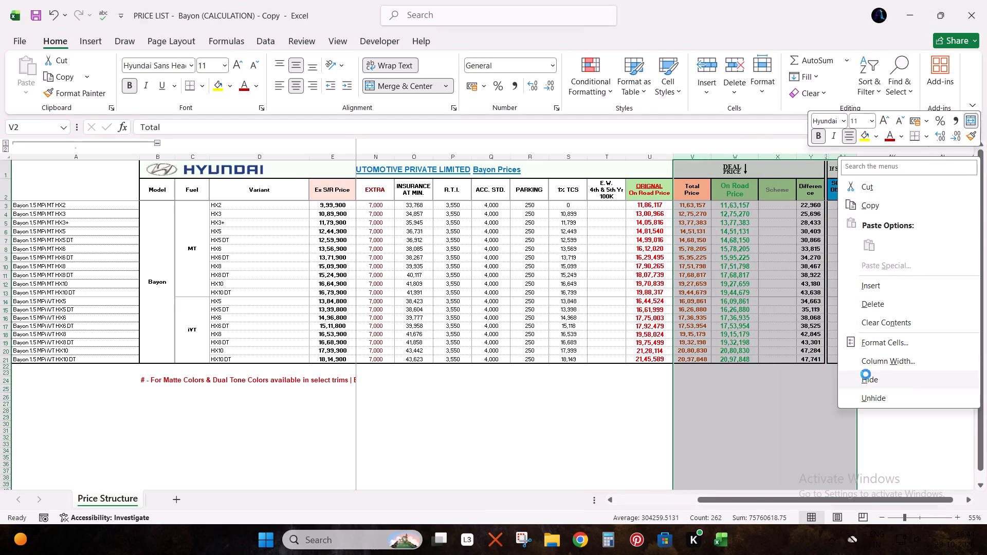
pyautogui.click(610, 212)
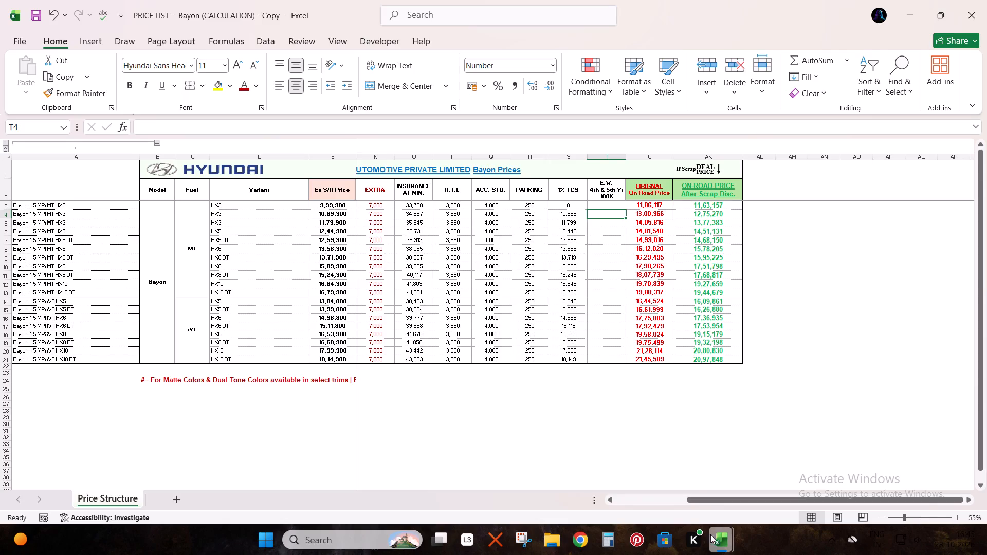
# Switch to the ALLOCATION STOCK SHEET workbook and examine the allotment and billing details of the Creta 1.5 MPi IVT S(O) in row 88.
pyautogui.click(555, 484)
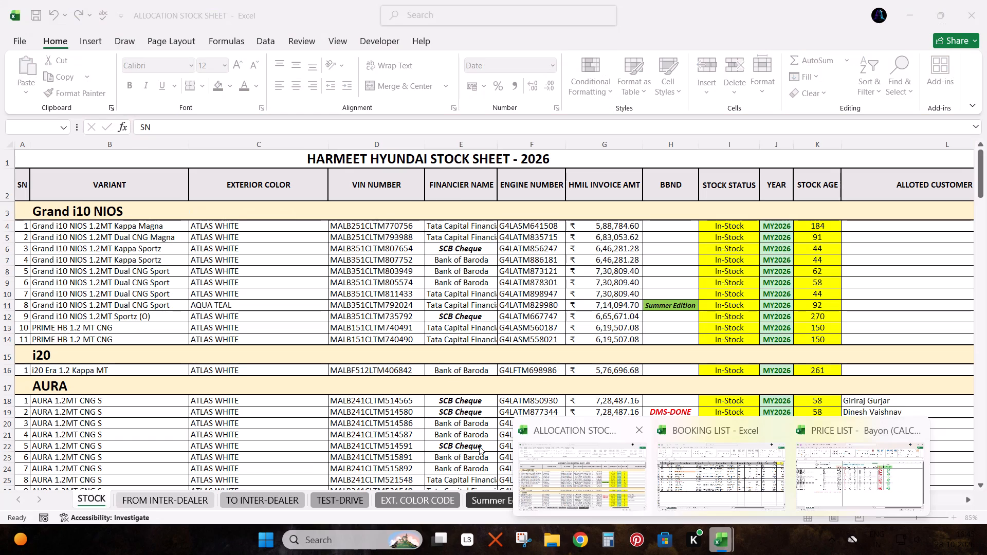
pyautogui.scroll(-20, 95, 317)
pyautogui.scroll(-3, 95, 317)
pyautogui.scroll(1, 211, 344)
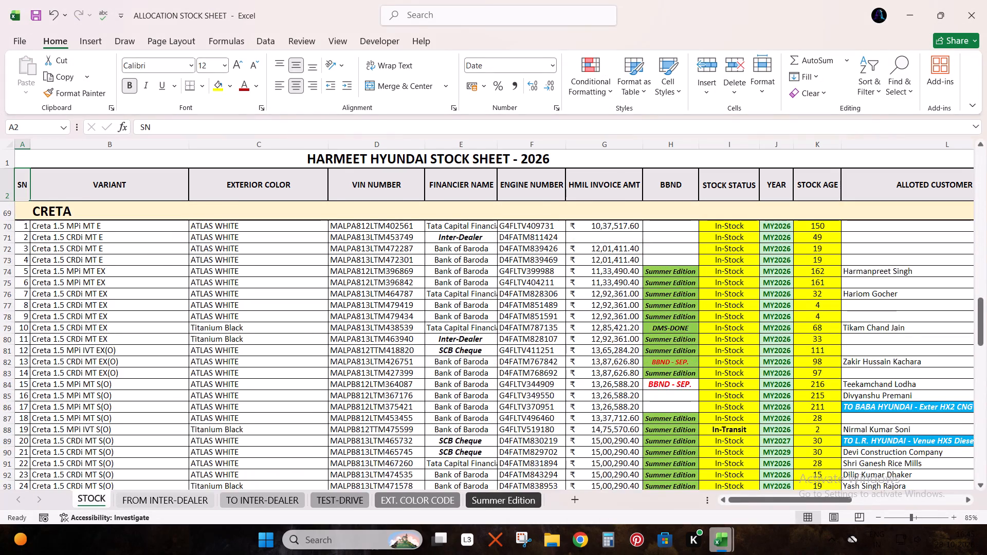
pyautogui.scroll(-1, 211, 344)
pyautogui.scroll(1, 211, 343)
pyautogui.scroll(-2, 212, 342)
pyautogui.click(155, 353)
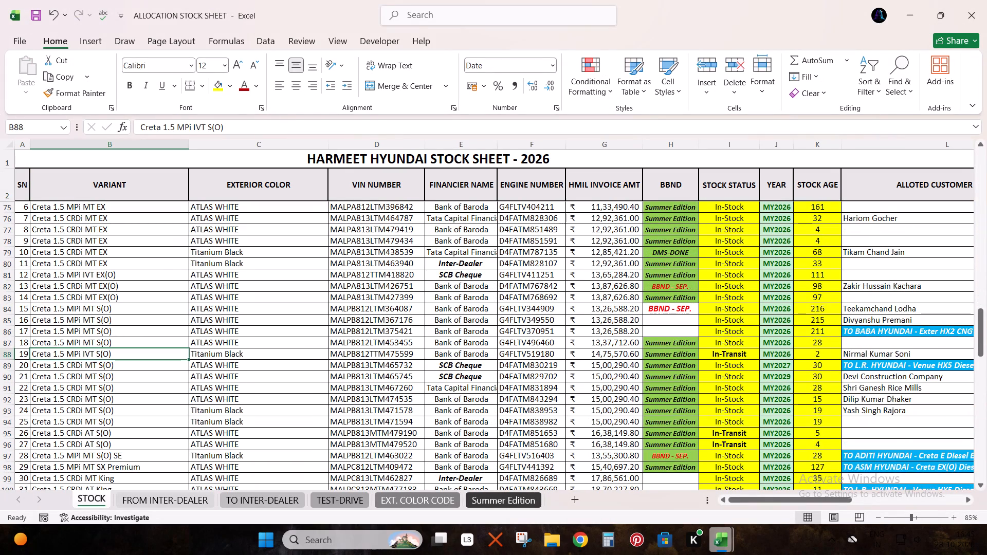
pyautogui.hotkey('shift', 'space')
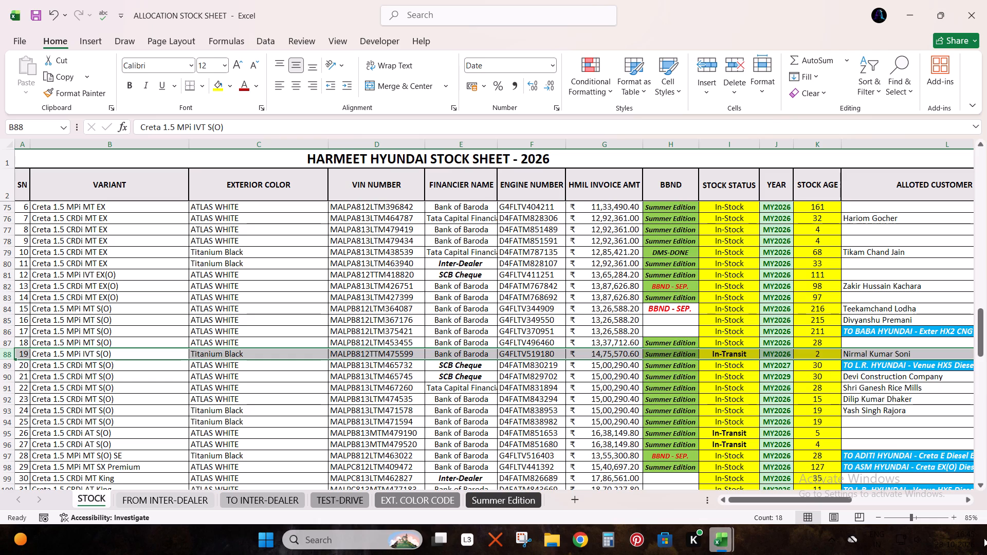
pyautogui.moveTo(752, 501); pyautogui.dragTo(799, 500)
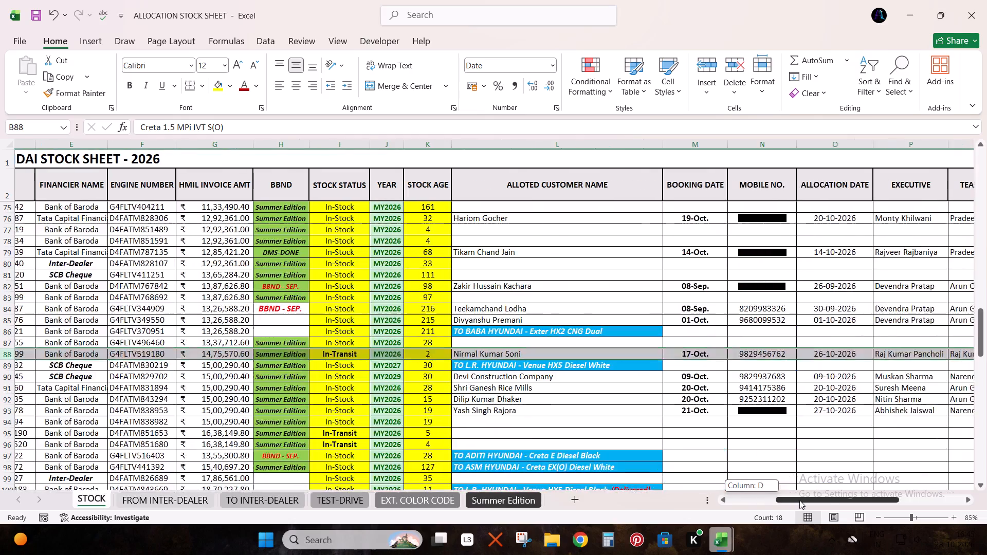
pyautogui.moveTo(799, 500); pyautogui.dragTo(634, 512)
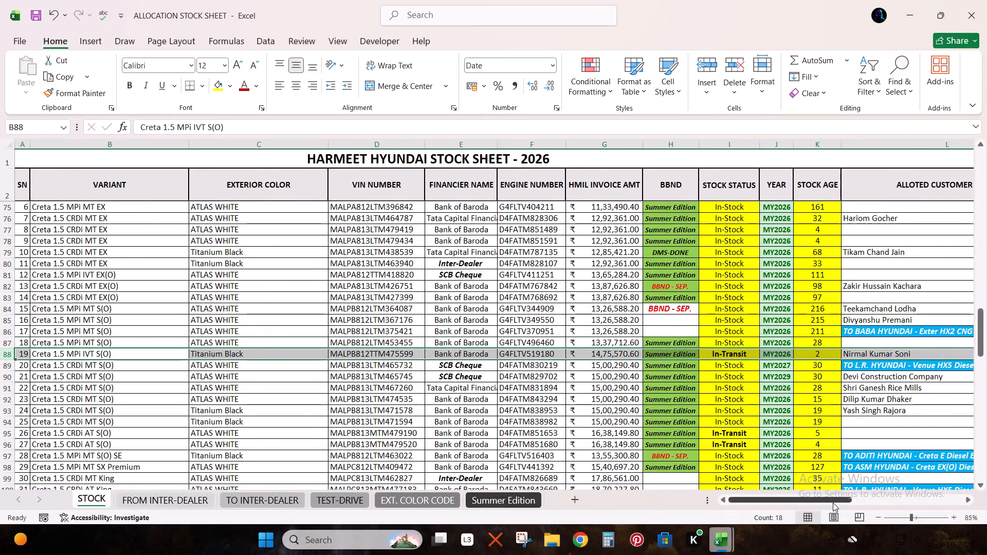
pyautogui.moveTo(833, 503); pyautogui.dragTo(917, 484)
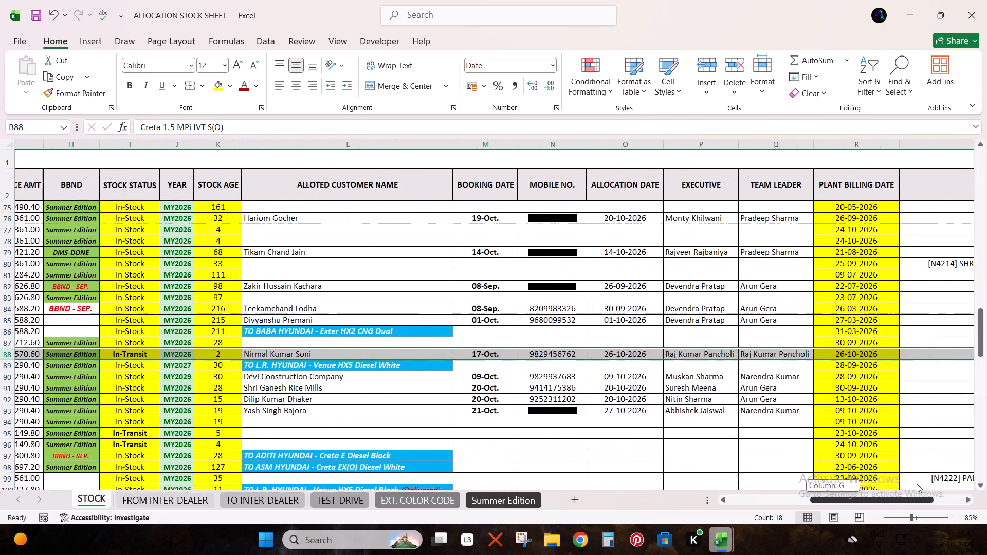
pyautogui.moveTo(917, 484); pyautogui.dragTo(779, 501)
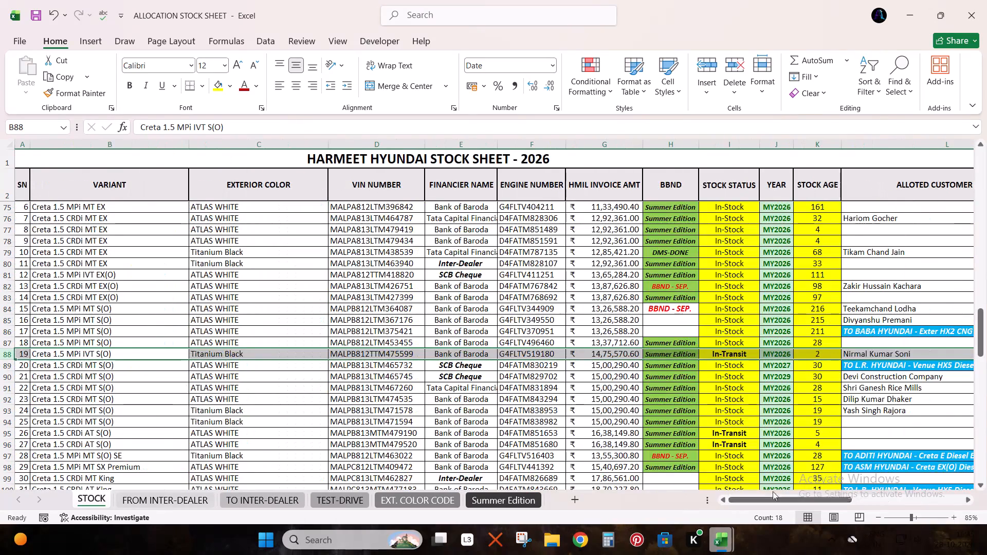
# Look over the Venue entries in the stock list.
pyautogui.scroll(-3, 608, 461)
pyautogui.scroll(-6, 555, 446)
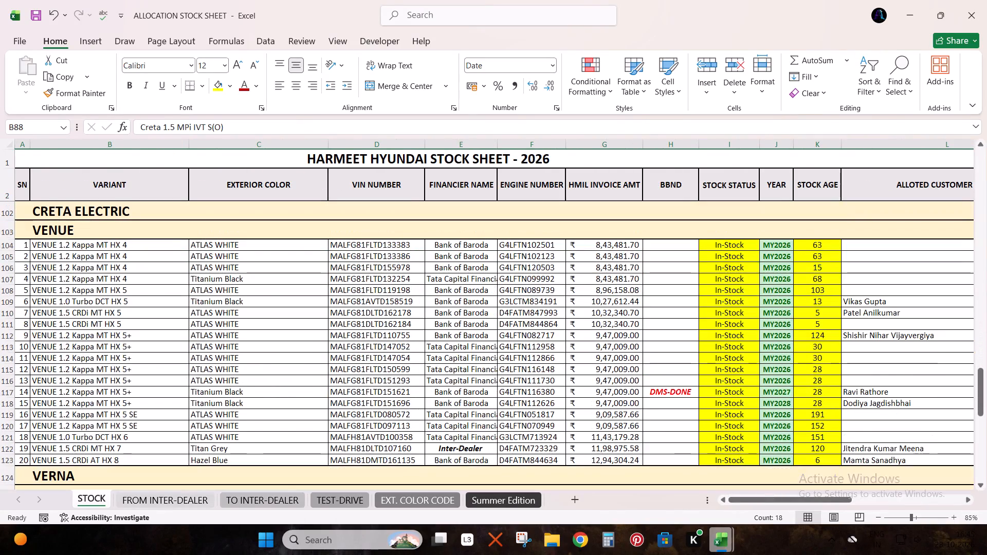
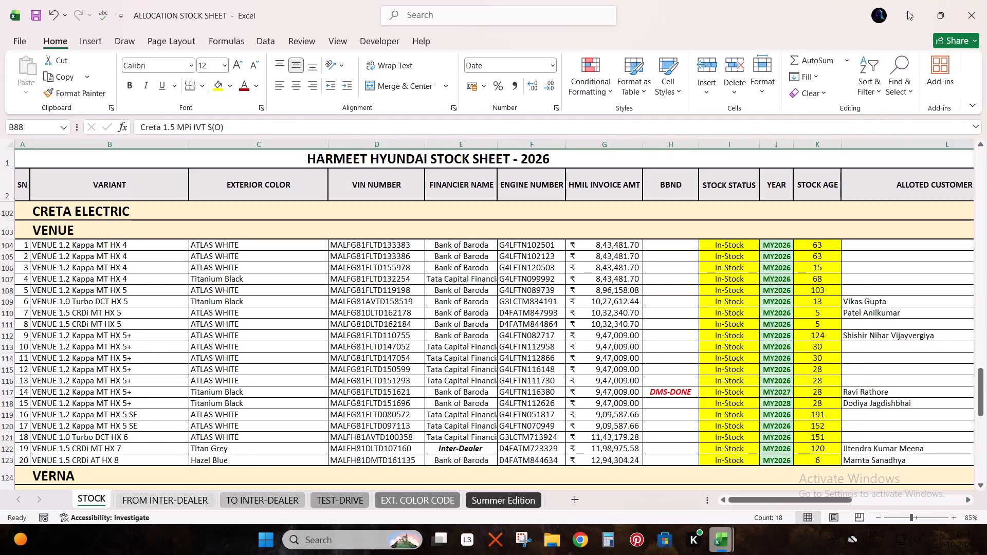
# Minimise the open workbooks and open the PRICE LIST - Bayon workbook from the desktop.
pyautogui.click(907, 11)
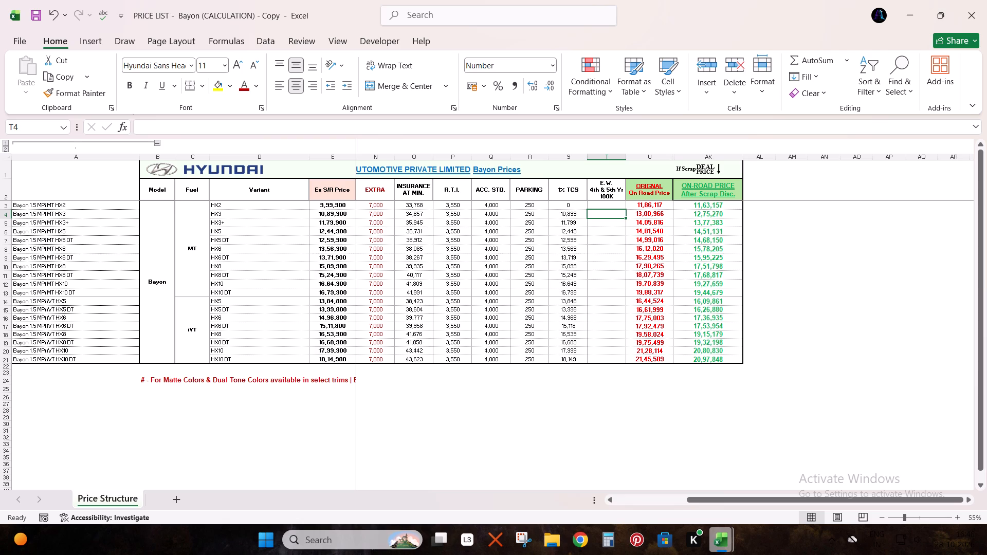
pyautogui.click(901, 4)
pyautogui.click(986, 554)
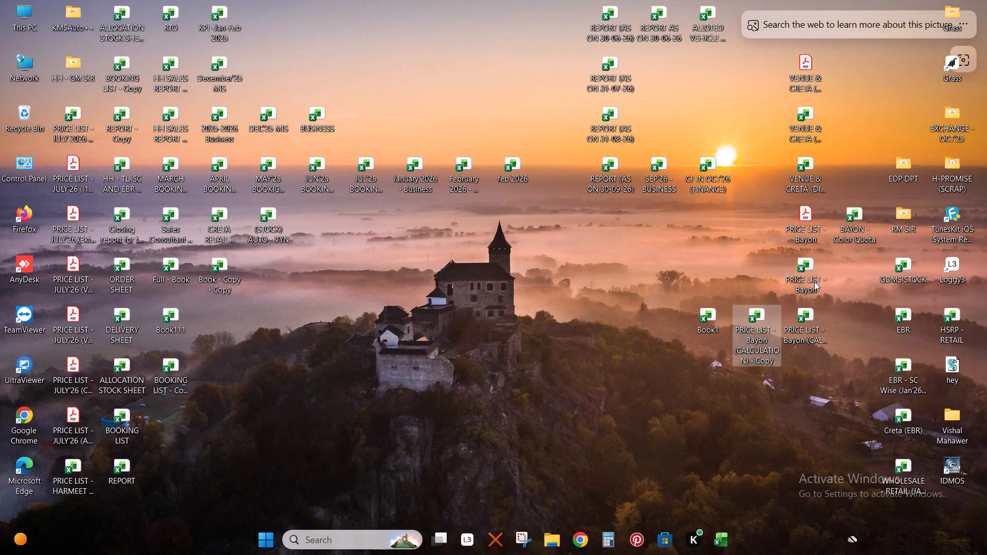
pyautogui.doubleClick(814, 282)
# Fill P3 to P21 with a formula adding 7000 to each variant's On Road Price, starting with =O3+7000.
pyautogui.click(643, 190)
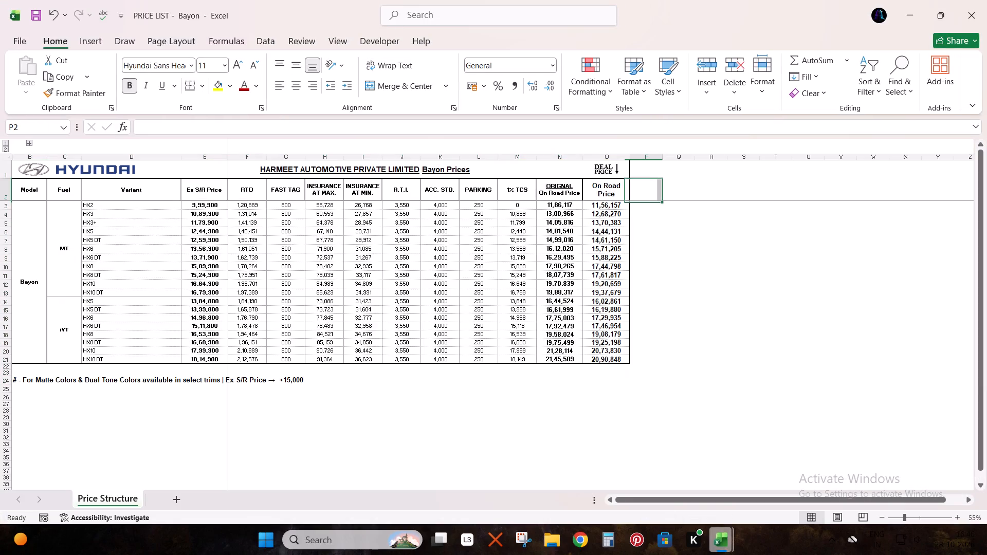
pyautogui.press('Down')
pyautogui.press('=')
pyautogui.press('Left')
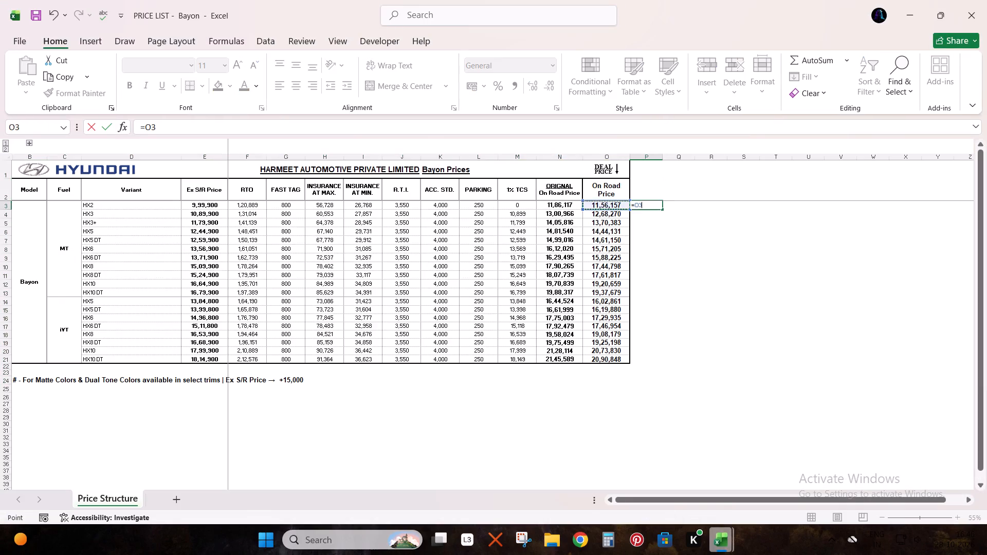
pyautogui.write('+7000')
pyautogui.press('Return')
pyautogui.hotkey('ctrl', 'd')
pyautogui.press('Up')
pyautogui.hotkey('shift', 'Down')
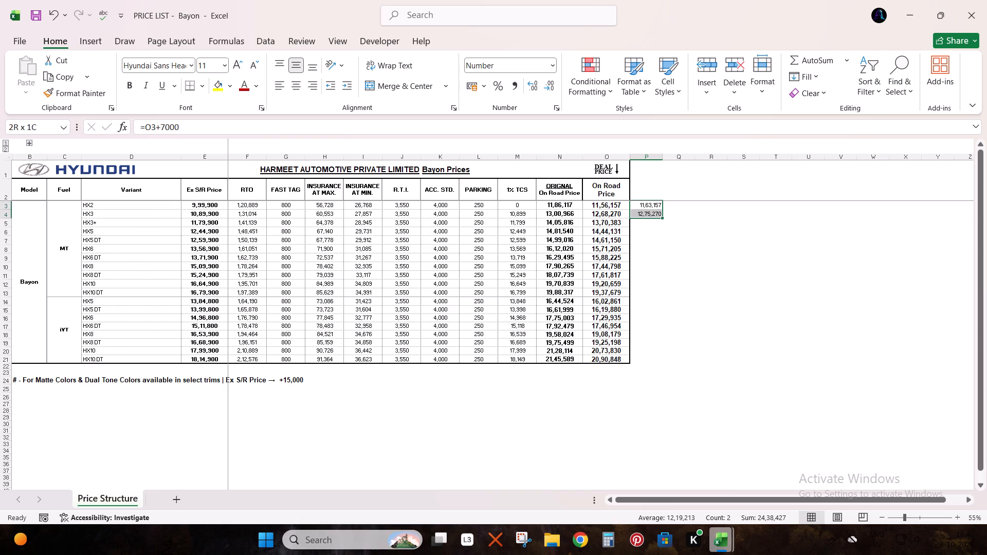
pyautogui.doubleClick(663, 219)
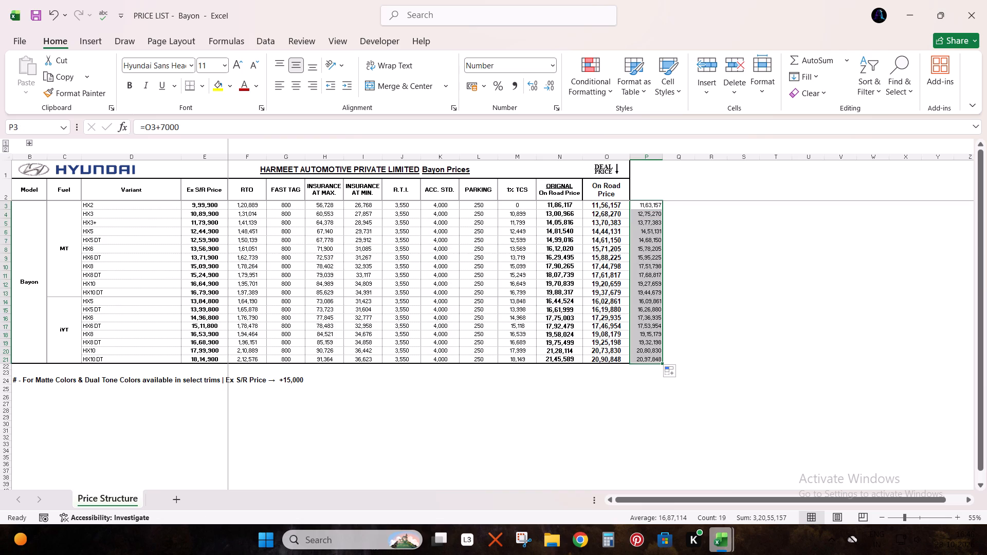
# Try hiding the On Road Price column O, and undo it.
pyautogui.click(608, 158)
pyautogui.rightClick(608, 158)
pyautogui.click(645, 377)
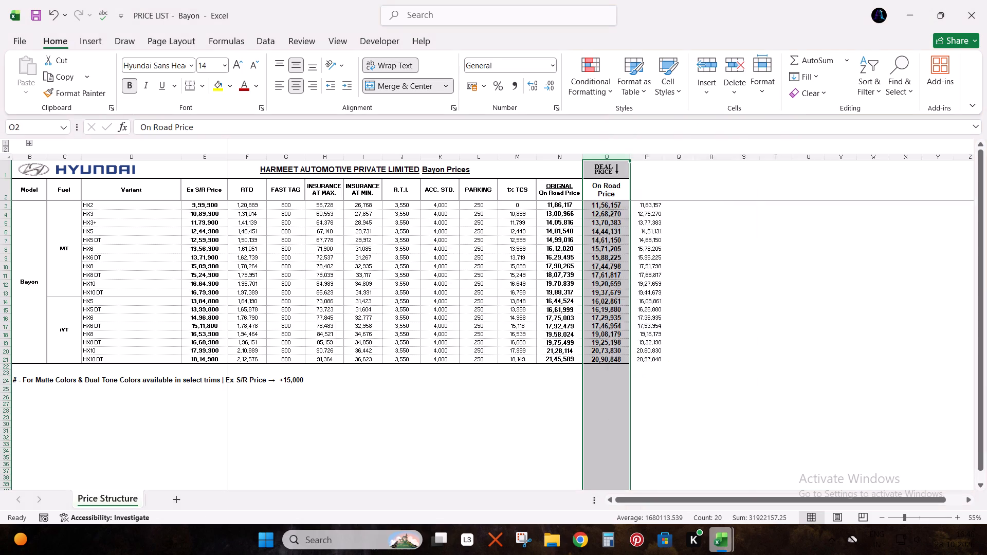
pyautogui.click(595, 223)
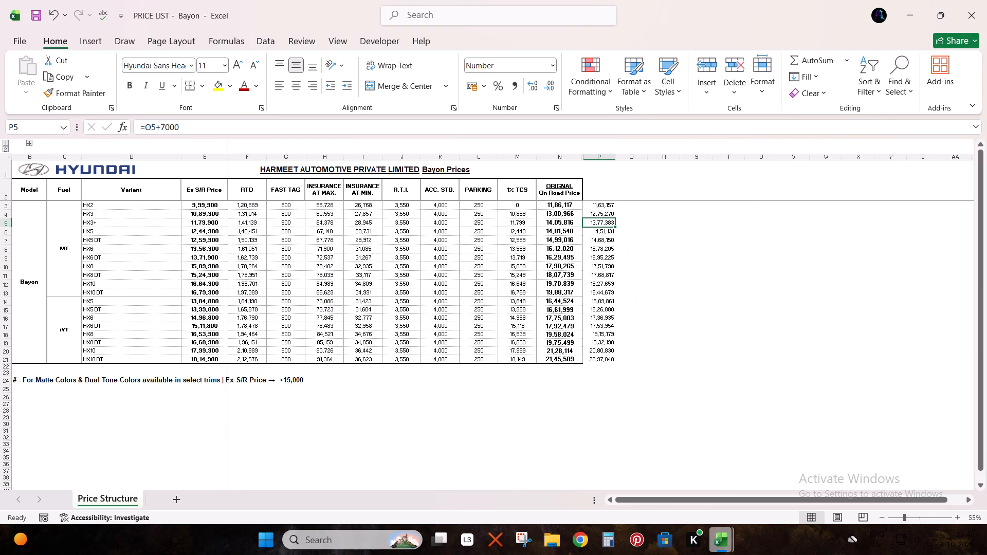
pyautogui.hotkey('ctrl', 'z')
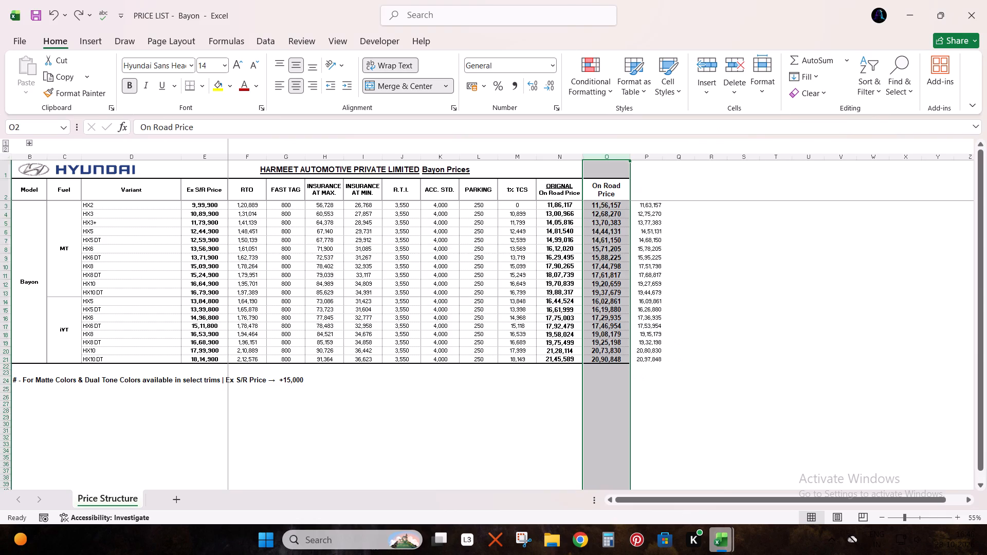
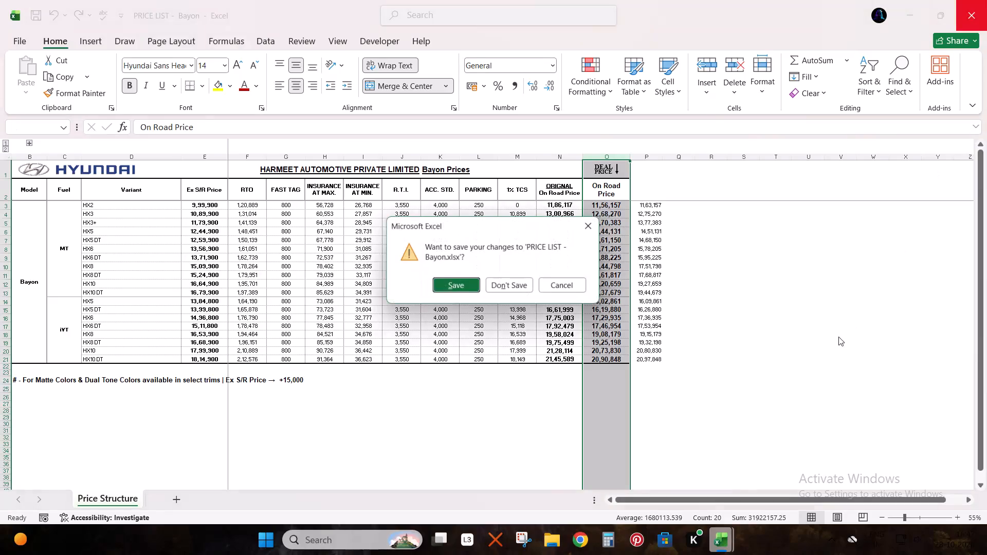
# Close the PRICE LIST - Bayon workbook without saving its changes, and close the BOOKING LIST workbook.
pyautogui.click(518, 292)
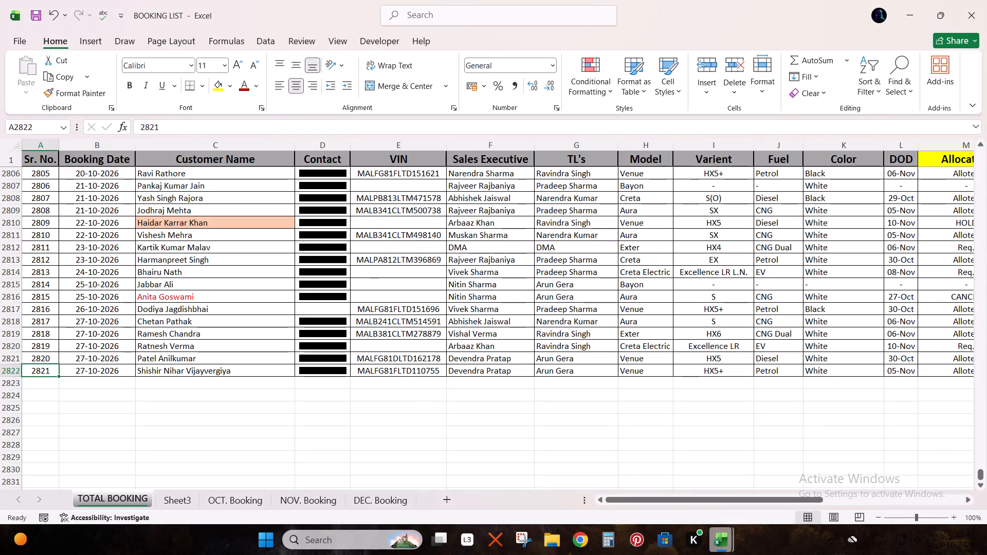
pyautogui.click(986, 0)
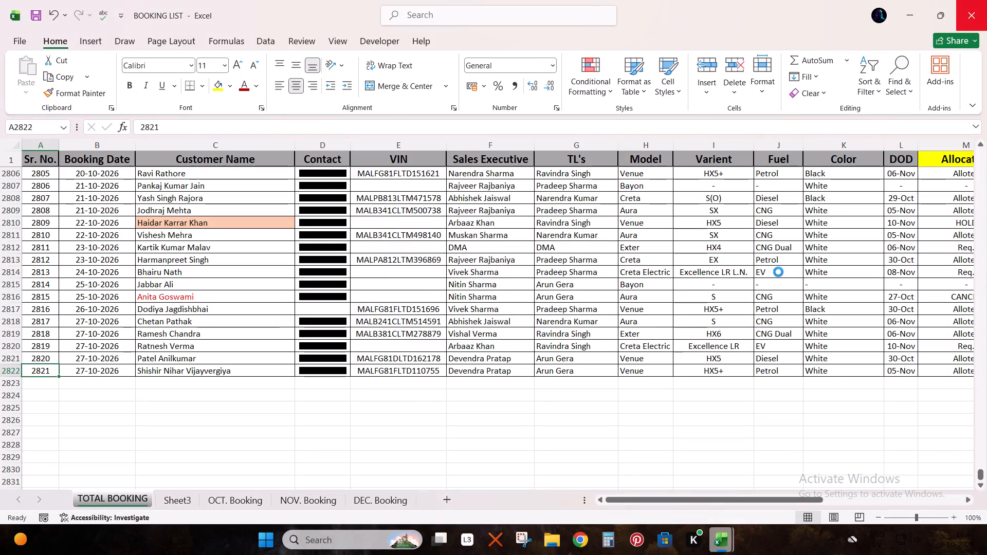
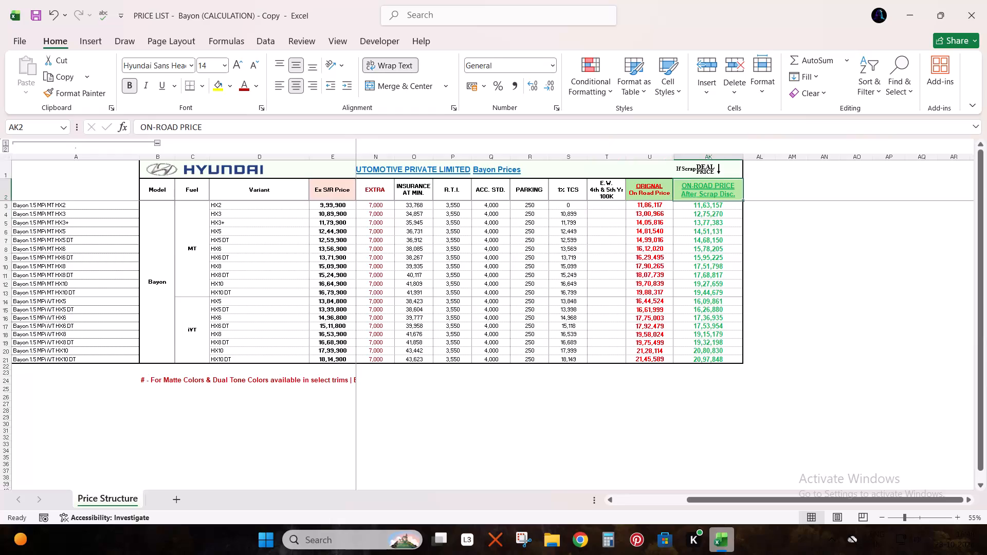
# Open the PRICE LIST - Bayon workbook from the desktop.
pyautogui.press('Down')
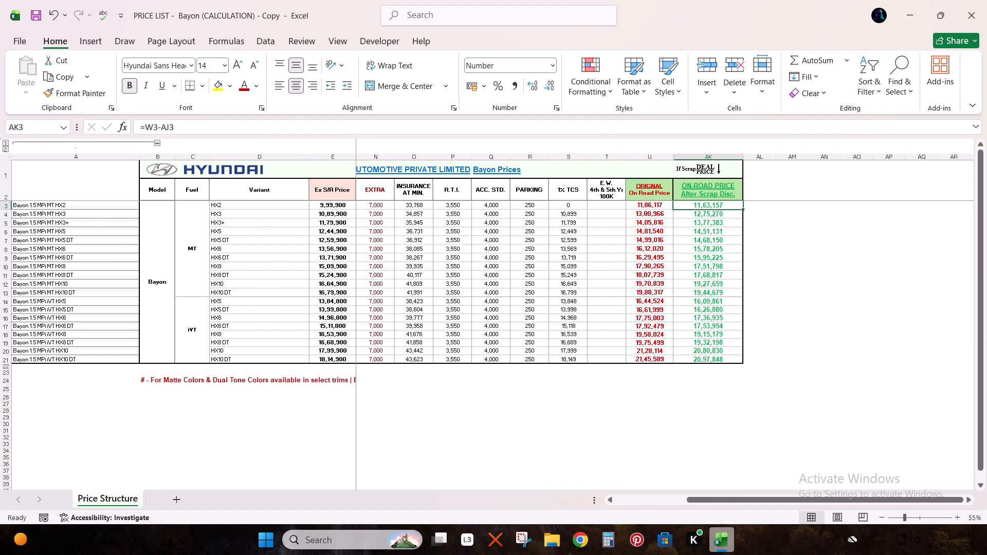
pyautogui.click(986, 554)
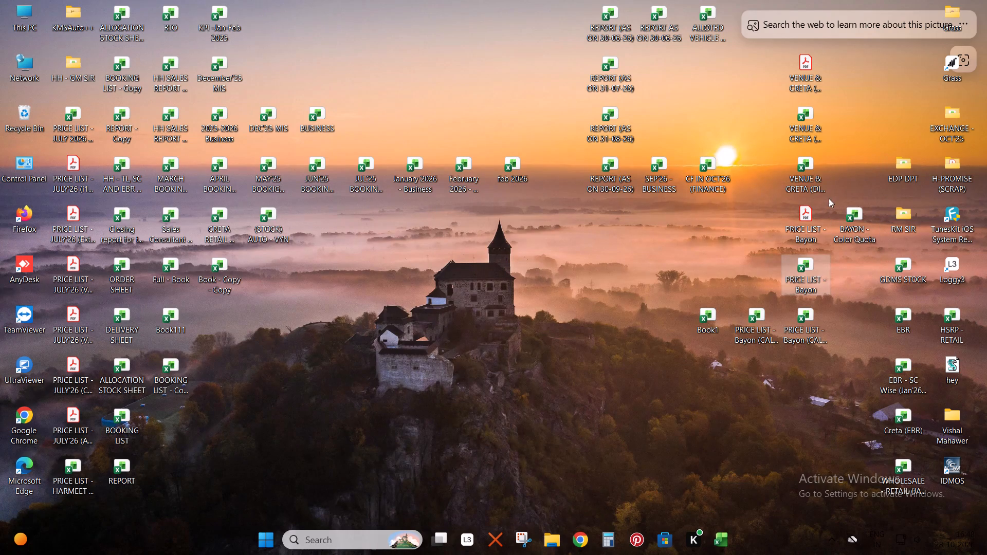
pyautogui.doubleClick(815, 268)
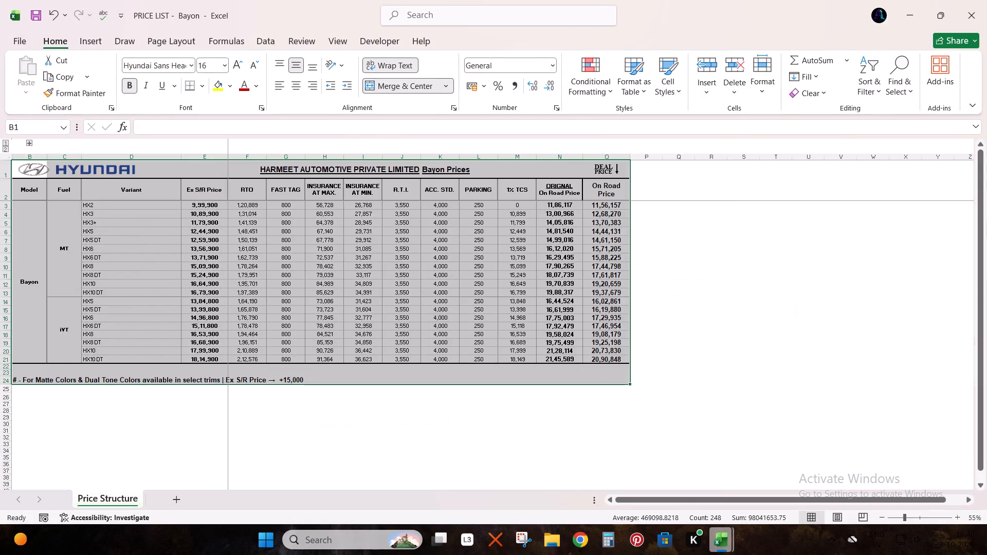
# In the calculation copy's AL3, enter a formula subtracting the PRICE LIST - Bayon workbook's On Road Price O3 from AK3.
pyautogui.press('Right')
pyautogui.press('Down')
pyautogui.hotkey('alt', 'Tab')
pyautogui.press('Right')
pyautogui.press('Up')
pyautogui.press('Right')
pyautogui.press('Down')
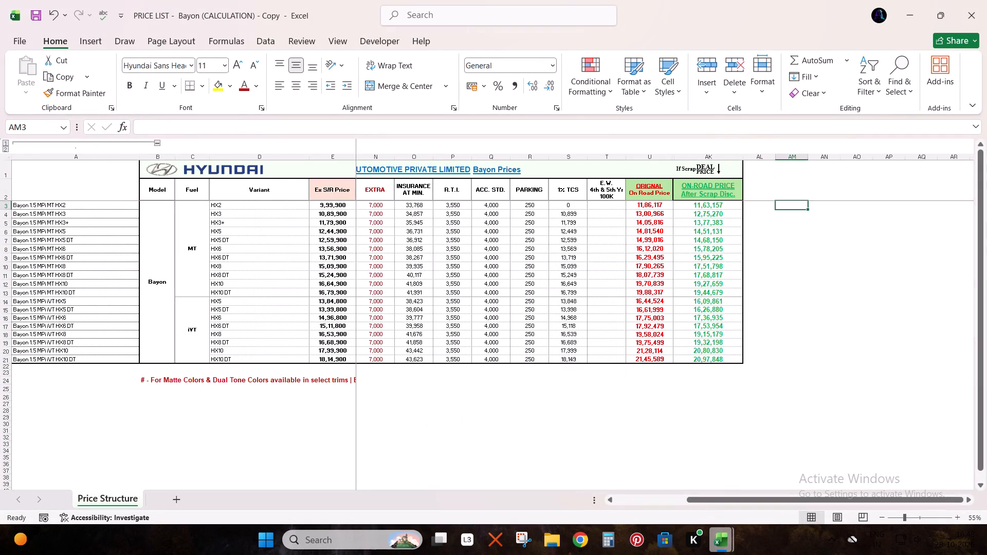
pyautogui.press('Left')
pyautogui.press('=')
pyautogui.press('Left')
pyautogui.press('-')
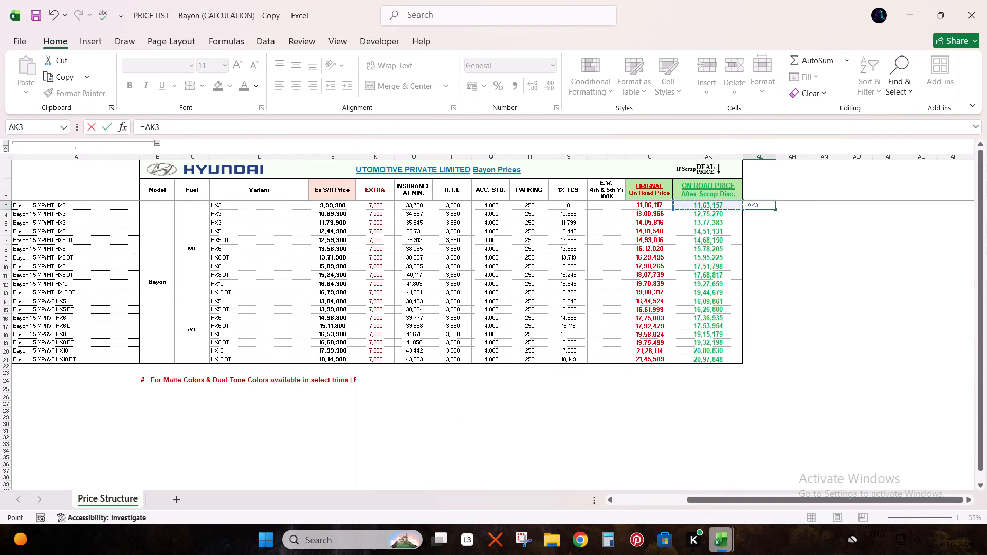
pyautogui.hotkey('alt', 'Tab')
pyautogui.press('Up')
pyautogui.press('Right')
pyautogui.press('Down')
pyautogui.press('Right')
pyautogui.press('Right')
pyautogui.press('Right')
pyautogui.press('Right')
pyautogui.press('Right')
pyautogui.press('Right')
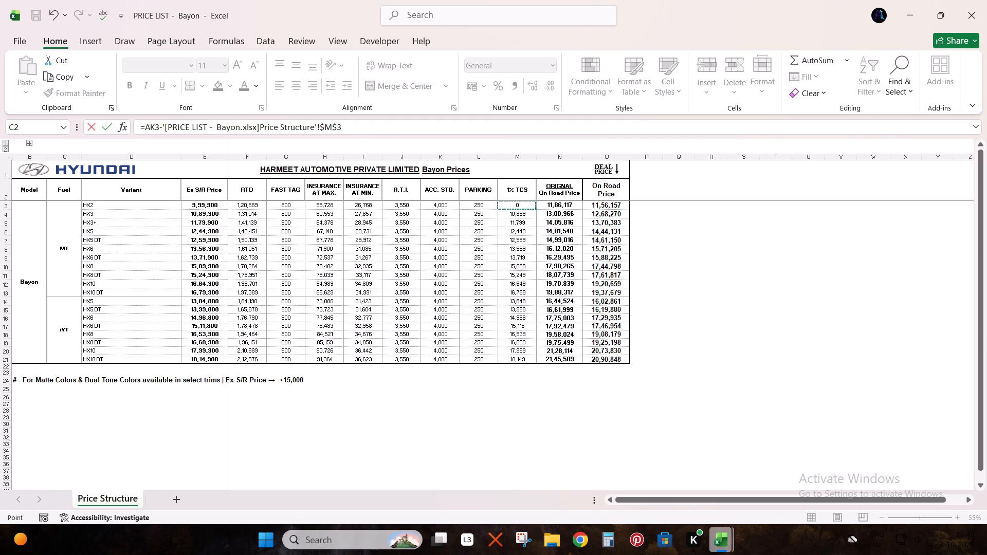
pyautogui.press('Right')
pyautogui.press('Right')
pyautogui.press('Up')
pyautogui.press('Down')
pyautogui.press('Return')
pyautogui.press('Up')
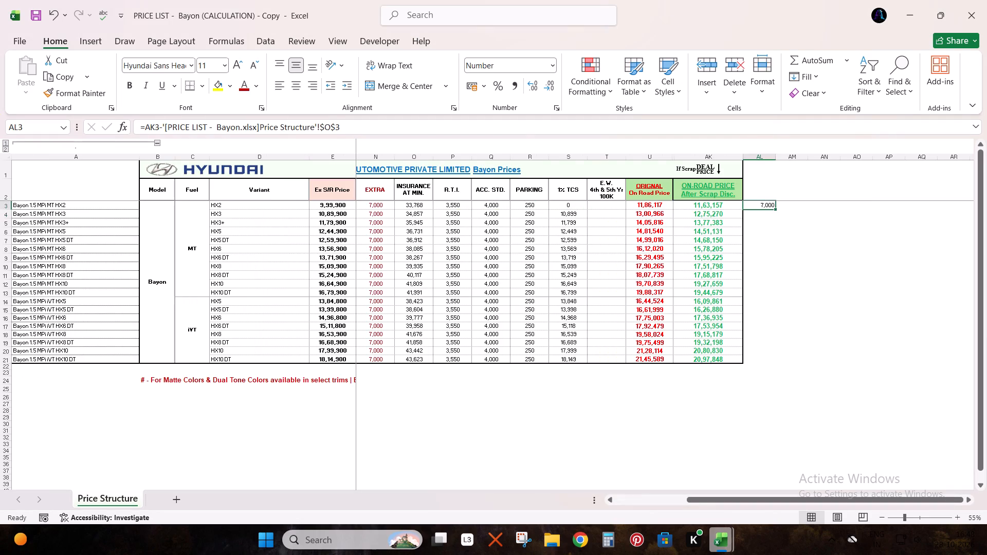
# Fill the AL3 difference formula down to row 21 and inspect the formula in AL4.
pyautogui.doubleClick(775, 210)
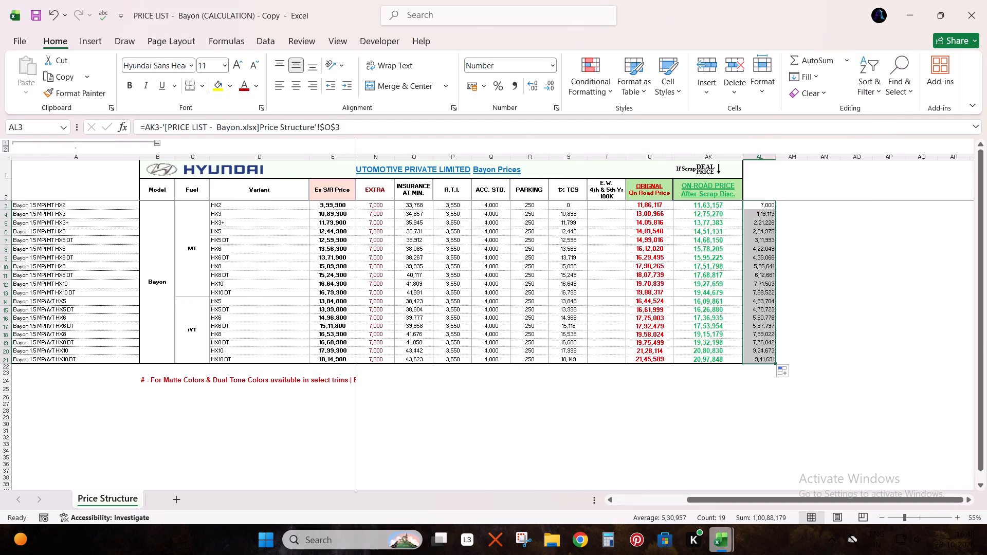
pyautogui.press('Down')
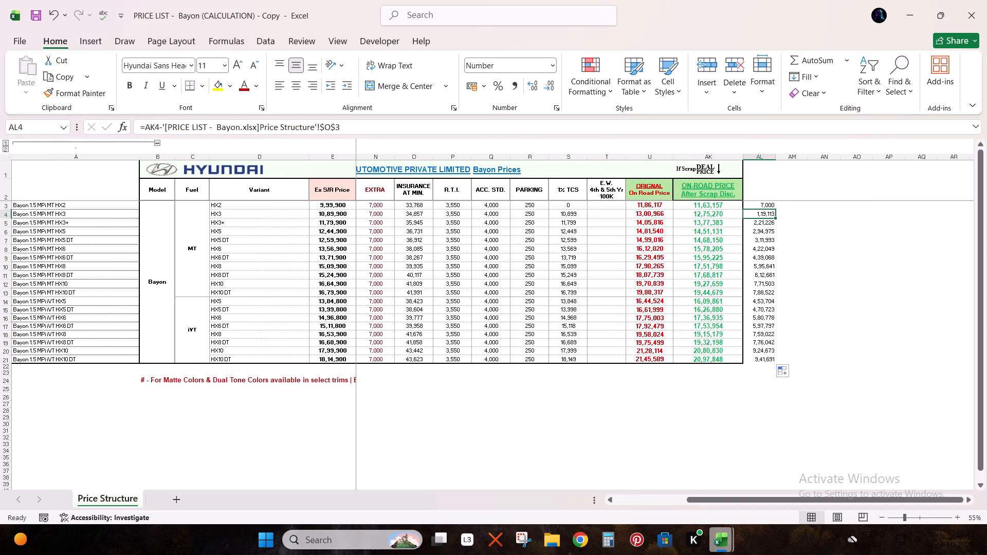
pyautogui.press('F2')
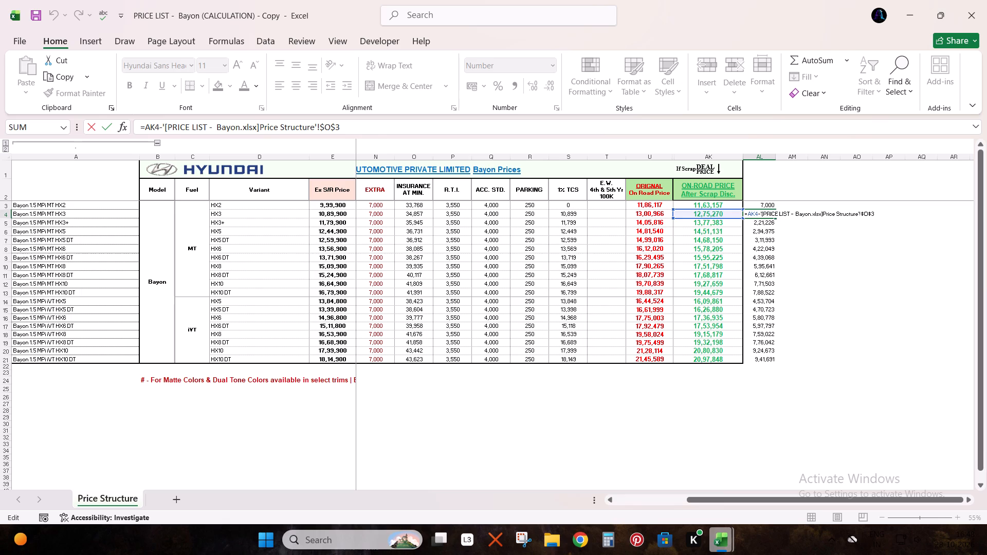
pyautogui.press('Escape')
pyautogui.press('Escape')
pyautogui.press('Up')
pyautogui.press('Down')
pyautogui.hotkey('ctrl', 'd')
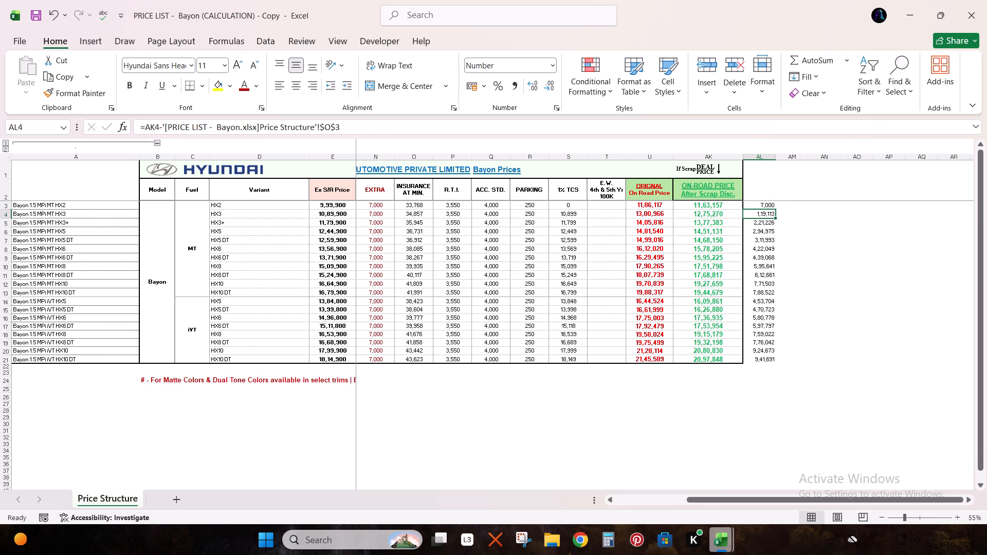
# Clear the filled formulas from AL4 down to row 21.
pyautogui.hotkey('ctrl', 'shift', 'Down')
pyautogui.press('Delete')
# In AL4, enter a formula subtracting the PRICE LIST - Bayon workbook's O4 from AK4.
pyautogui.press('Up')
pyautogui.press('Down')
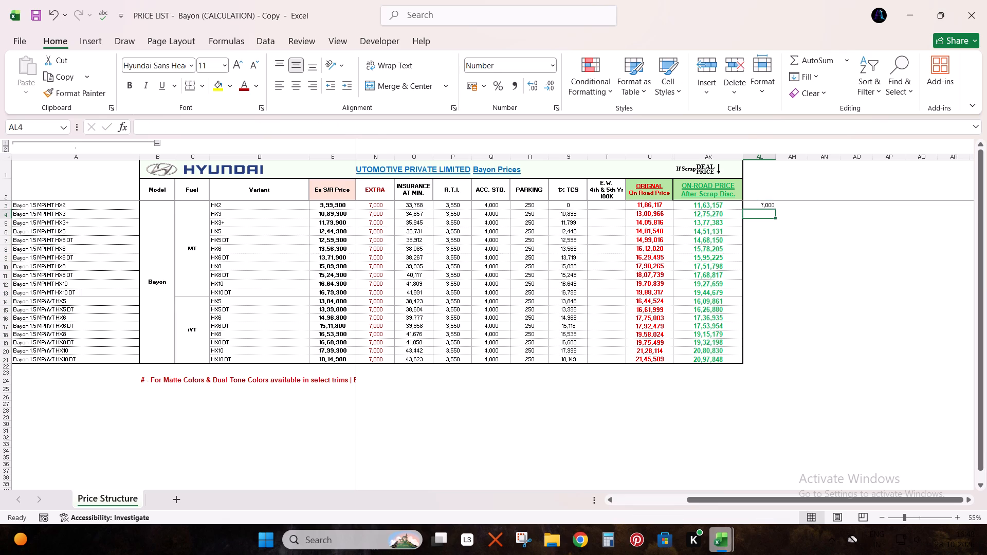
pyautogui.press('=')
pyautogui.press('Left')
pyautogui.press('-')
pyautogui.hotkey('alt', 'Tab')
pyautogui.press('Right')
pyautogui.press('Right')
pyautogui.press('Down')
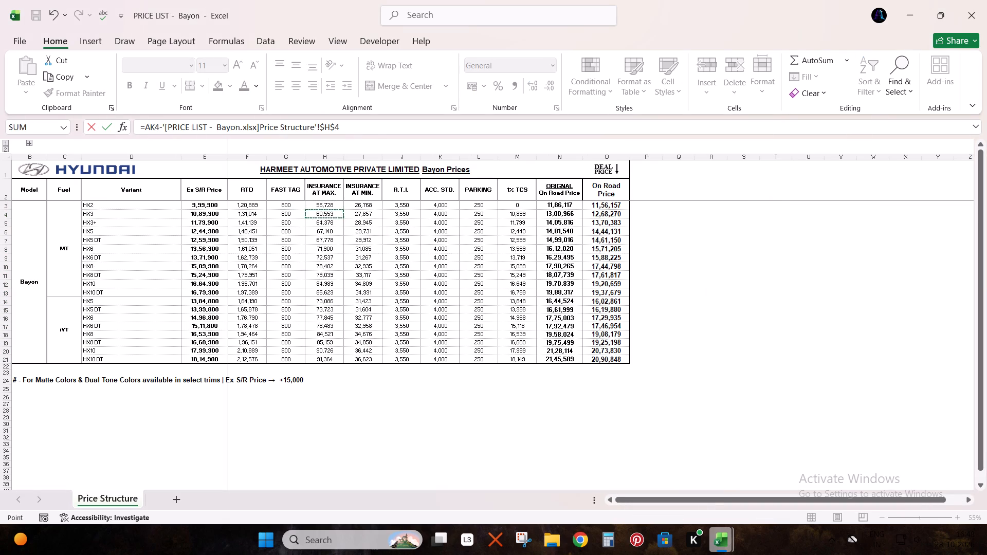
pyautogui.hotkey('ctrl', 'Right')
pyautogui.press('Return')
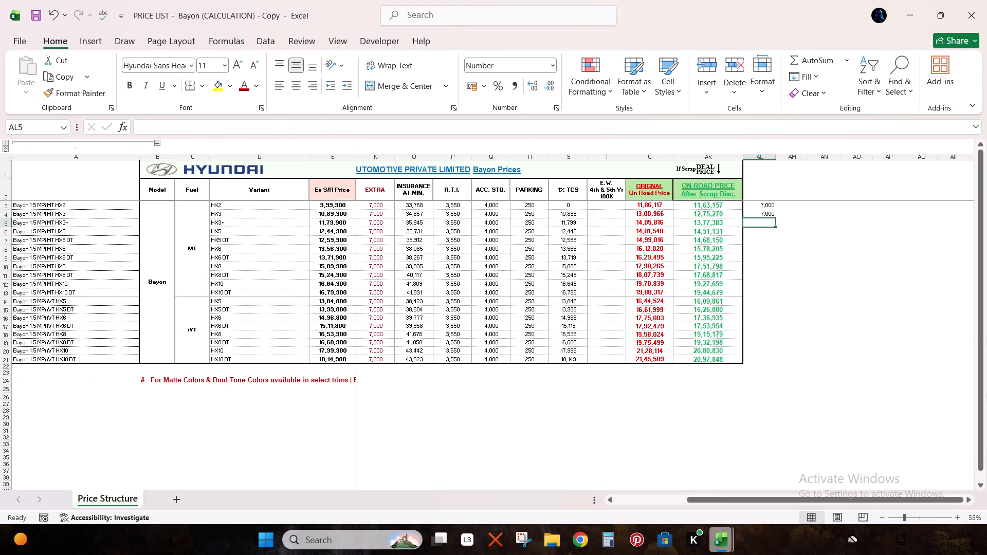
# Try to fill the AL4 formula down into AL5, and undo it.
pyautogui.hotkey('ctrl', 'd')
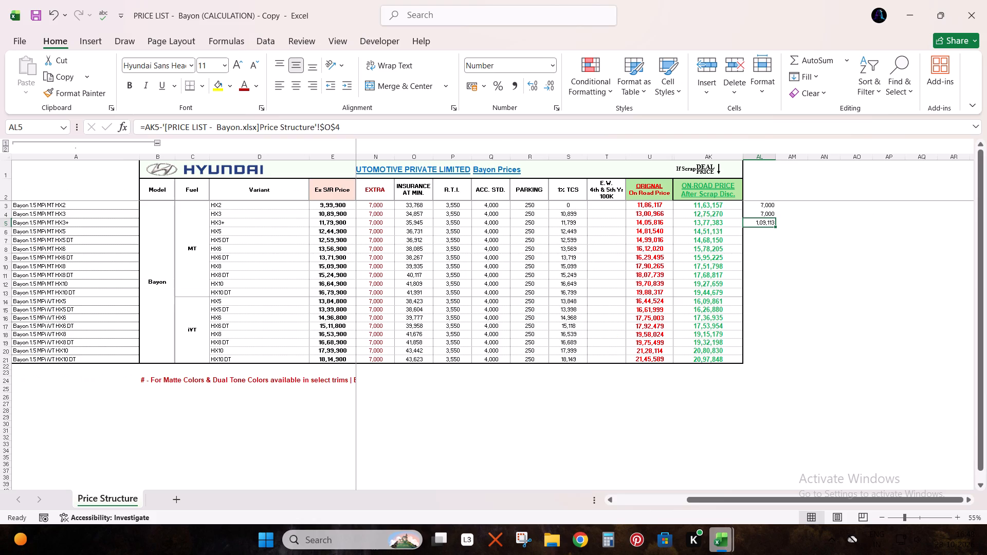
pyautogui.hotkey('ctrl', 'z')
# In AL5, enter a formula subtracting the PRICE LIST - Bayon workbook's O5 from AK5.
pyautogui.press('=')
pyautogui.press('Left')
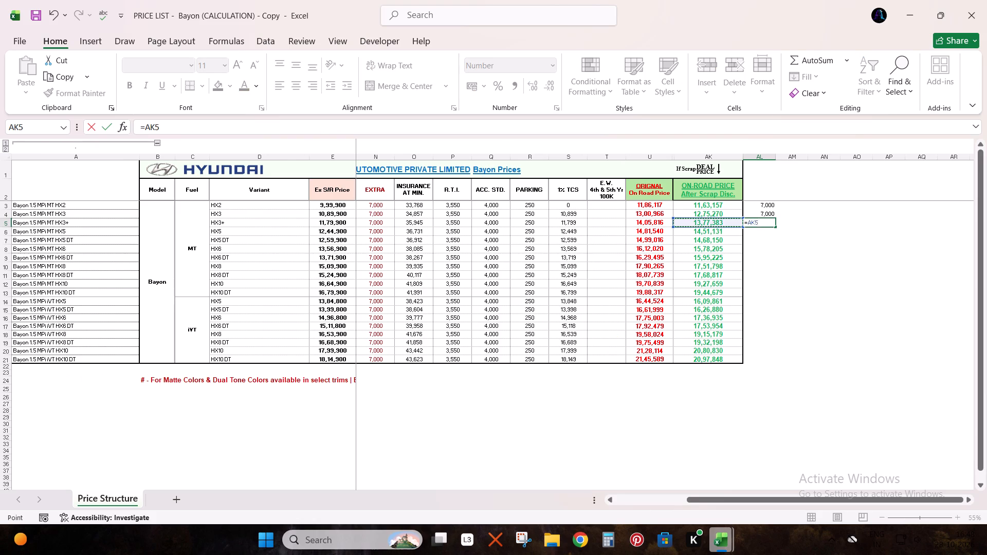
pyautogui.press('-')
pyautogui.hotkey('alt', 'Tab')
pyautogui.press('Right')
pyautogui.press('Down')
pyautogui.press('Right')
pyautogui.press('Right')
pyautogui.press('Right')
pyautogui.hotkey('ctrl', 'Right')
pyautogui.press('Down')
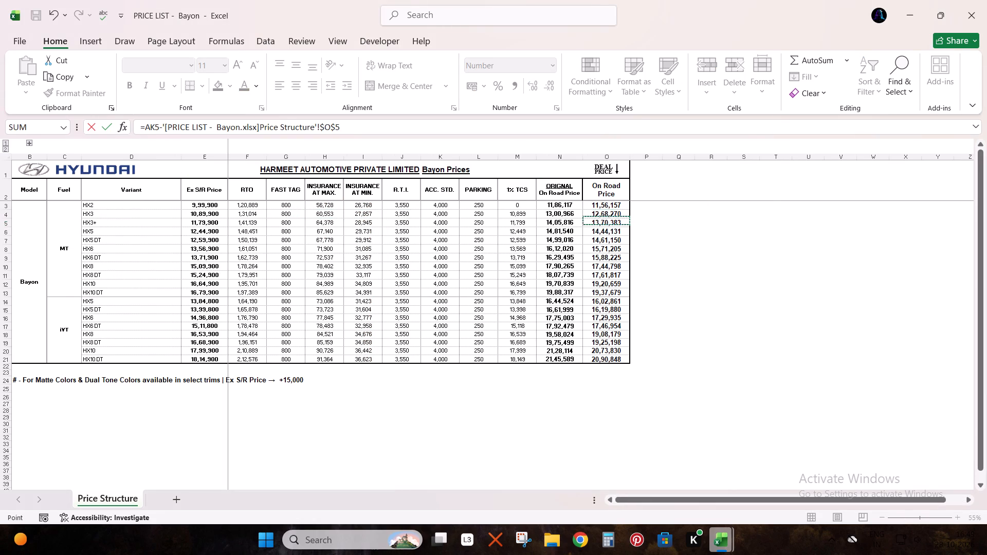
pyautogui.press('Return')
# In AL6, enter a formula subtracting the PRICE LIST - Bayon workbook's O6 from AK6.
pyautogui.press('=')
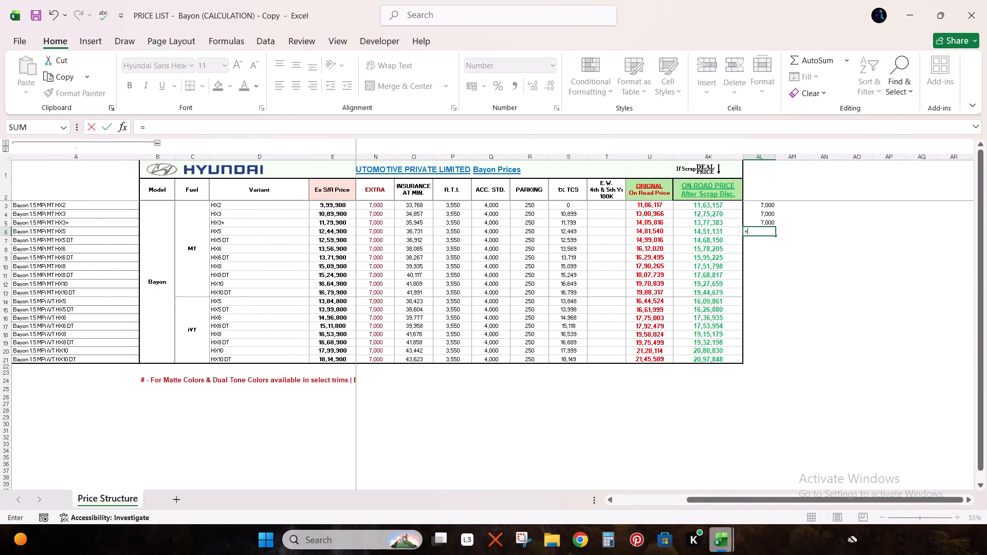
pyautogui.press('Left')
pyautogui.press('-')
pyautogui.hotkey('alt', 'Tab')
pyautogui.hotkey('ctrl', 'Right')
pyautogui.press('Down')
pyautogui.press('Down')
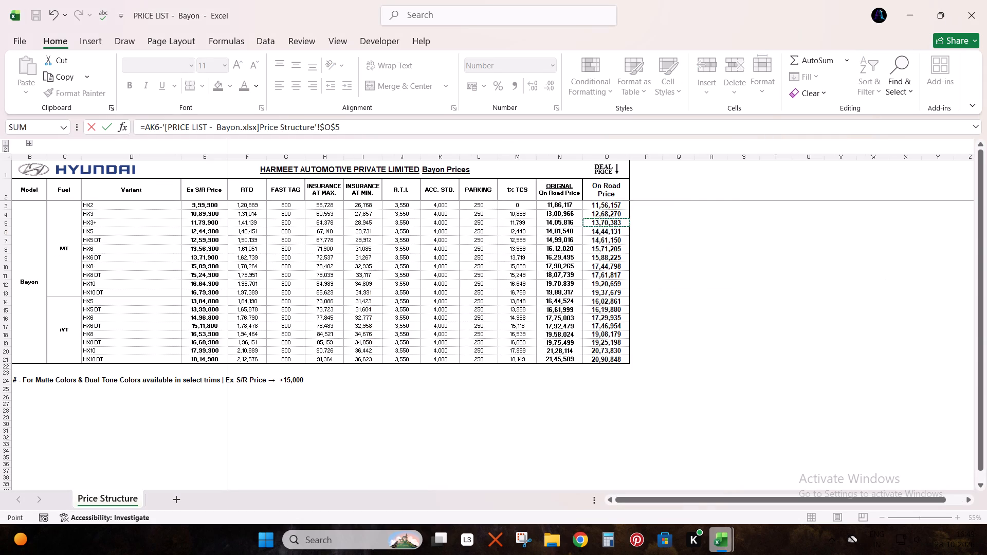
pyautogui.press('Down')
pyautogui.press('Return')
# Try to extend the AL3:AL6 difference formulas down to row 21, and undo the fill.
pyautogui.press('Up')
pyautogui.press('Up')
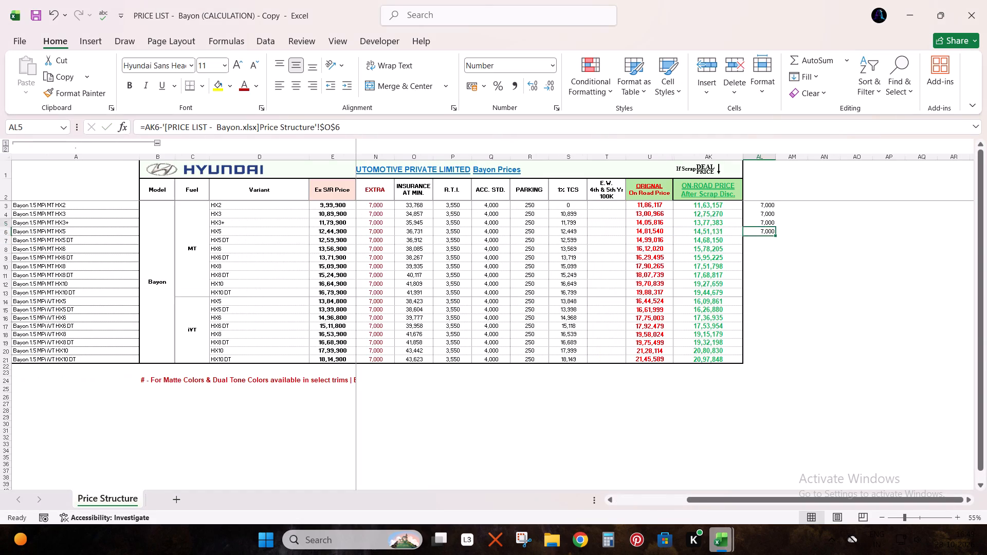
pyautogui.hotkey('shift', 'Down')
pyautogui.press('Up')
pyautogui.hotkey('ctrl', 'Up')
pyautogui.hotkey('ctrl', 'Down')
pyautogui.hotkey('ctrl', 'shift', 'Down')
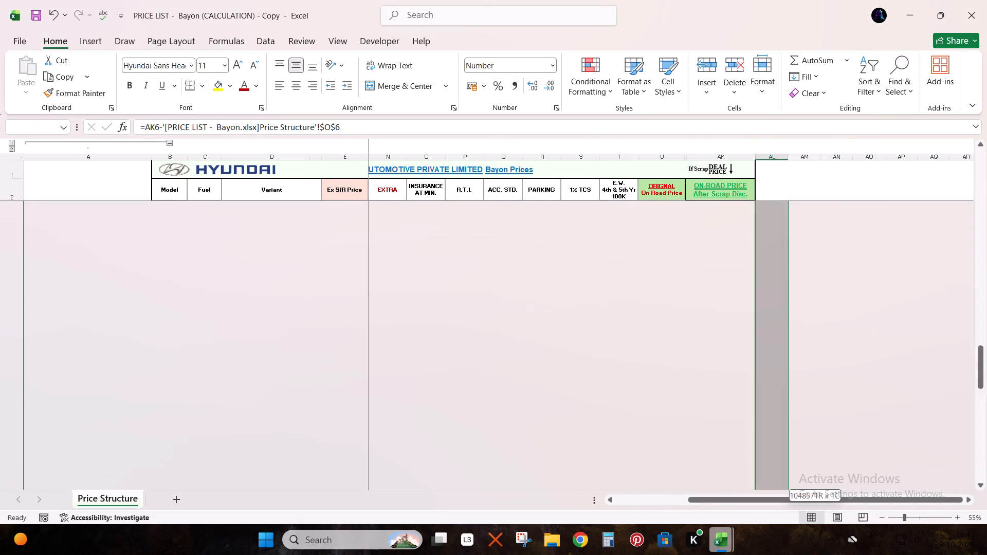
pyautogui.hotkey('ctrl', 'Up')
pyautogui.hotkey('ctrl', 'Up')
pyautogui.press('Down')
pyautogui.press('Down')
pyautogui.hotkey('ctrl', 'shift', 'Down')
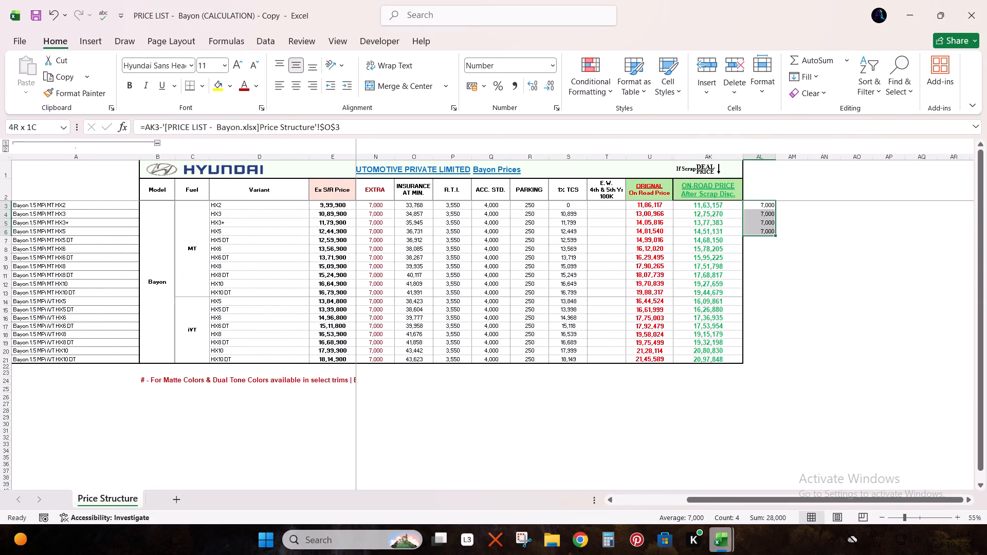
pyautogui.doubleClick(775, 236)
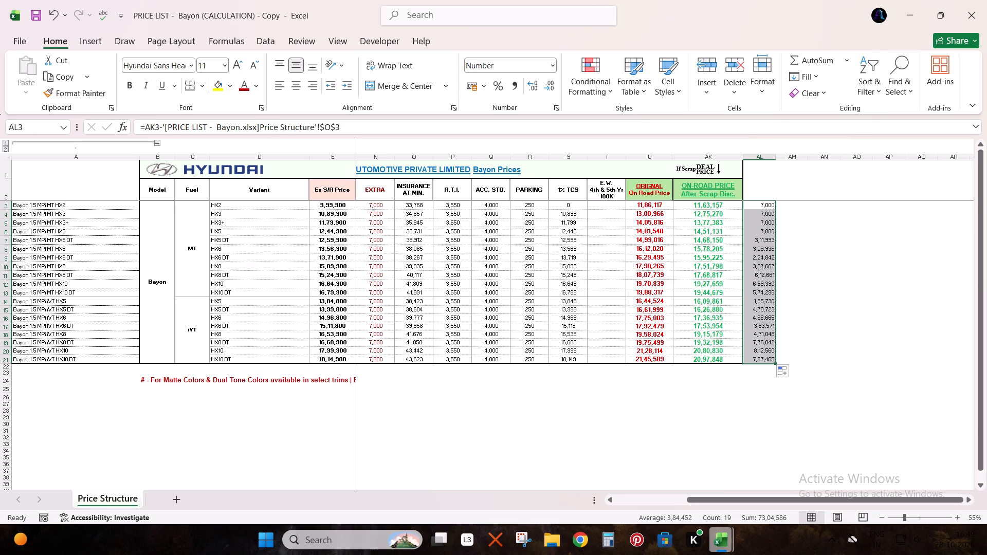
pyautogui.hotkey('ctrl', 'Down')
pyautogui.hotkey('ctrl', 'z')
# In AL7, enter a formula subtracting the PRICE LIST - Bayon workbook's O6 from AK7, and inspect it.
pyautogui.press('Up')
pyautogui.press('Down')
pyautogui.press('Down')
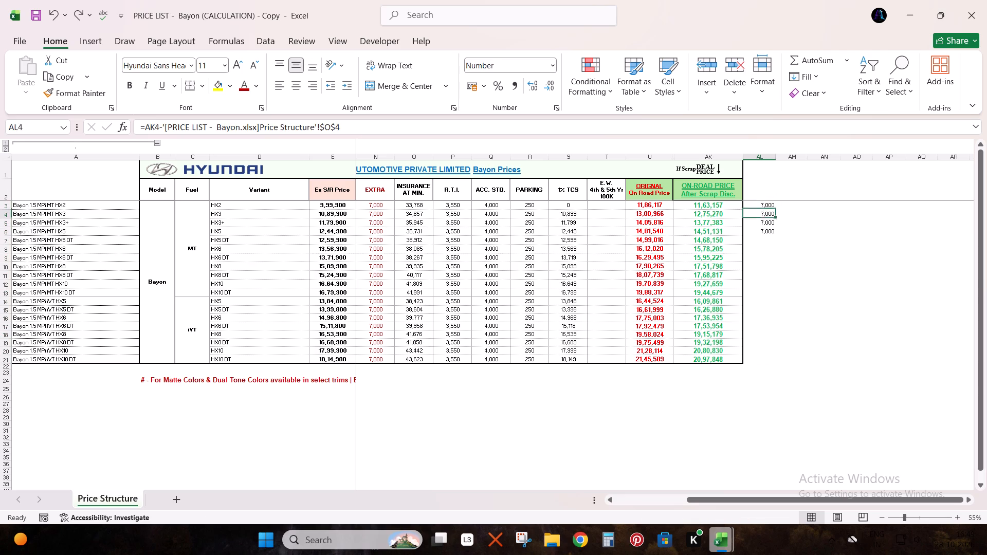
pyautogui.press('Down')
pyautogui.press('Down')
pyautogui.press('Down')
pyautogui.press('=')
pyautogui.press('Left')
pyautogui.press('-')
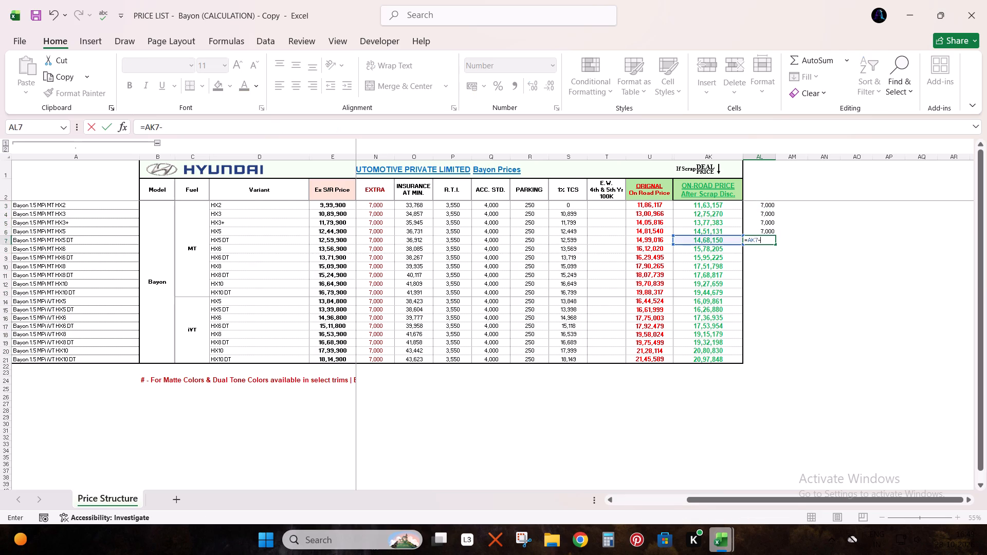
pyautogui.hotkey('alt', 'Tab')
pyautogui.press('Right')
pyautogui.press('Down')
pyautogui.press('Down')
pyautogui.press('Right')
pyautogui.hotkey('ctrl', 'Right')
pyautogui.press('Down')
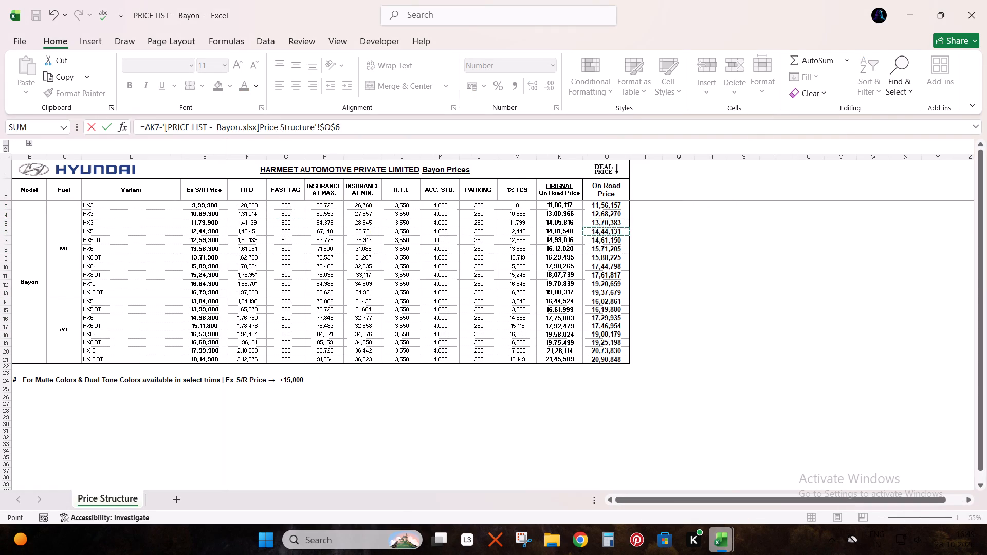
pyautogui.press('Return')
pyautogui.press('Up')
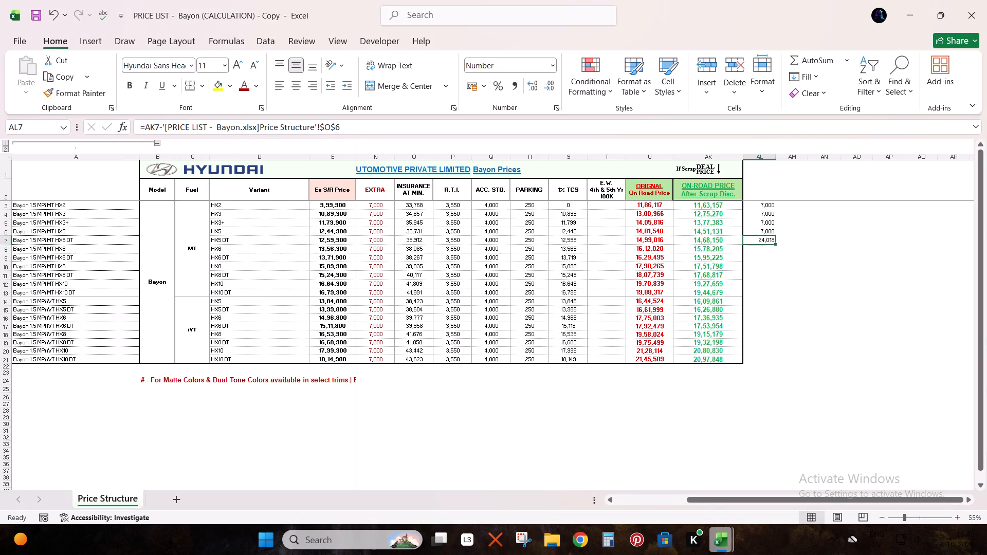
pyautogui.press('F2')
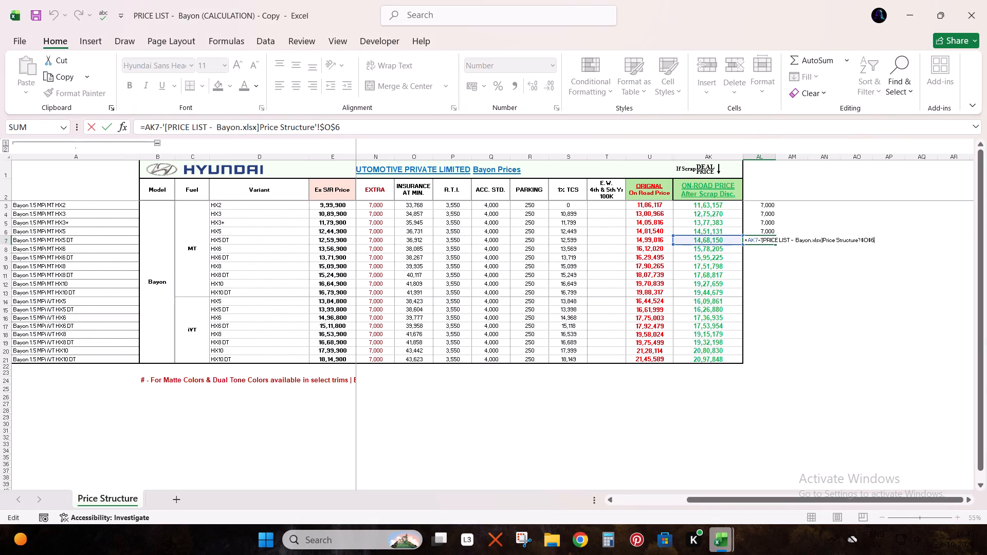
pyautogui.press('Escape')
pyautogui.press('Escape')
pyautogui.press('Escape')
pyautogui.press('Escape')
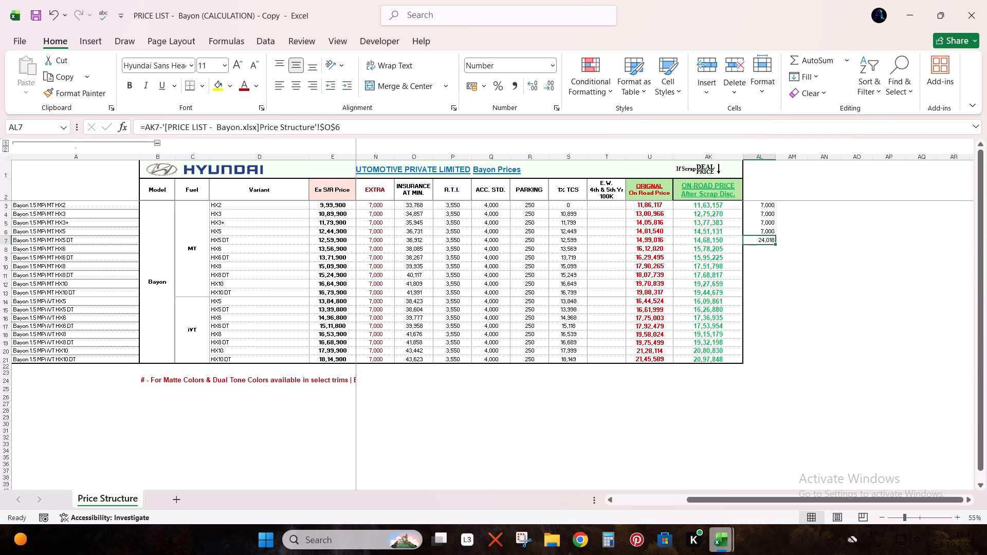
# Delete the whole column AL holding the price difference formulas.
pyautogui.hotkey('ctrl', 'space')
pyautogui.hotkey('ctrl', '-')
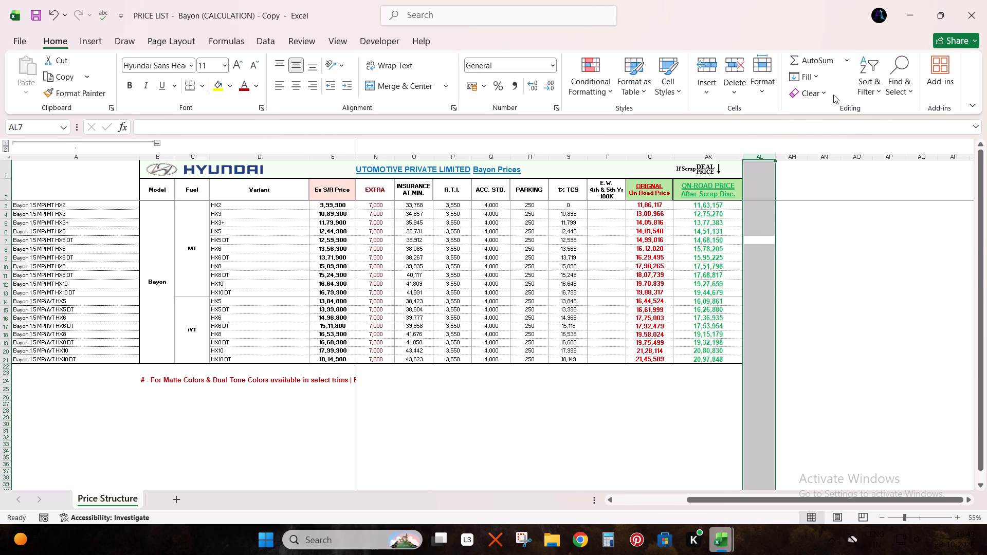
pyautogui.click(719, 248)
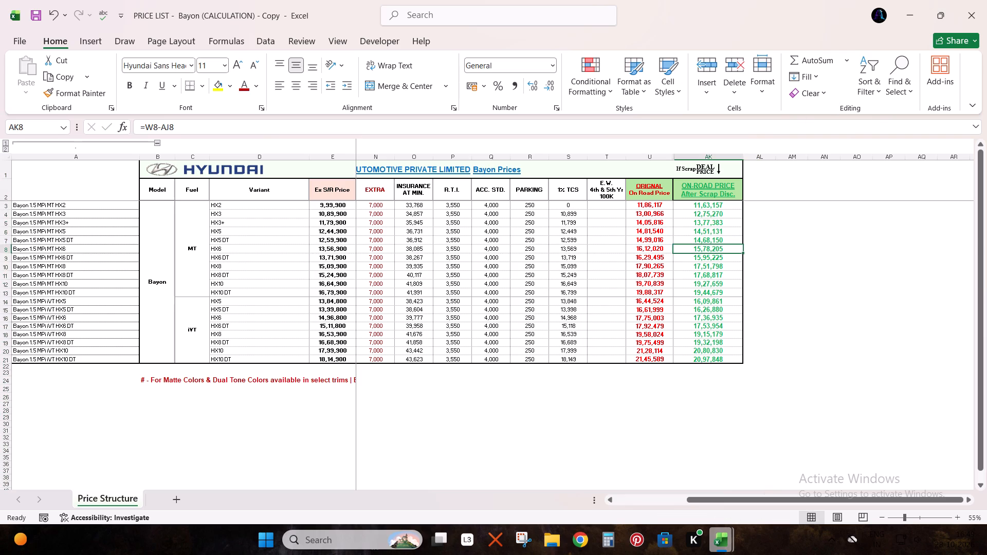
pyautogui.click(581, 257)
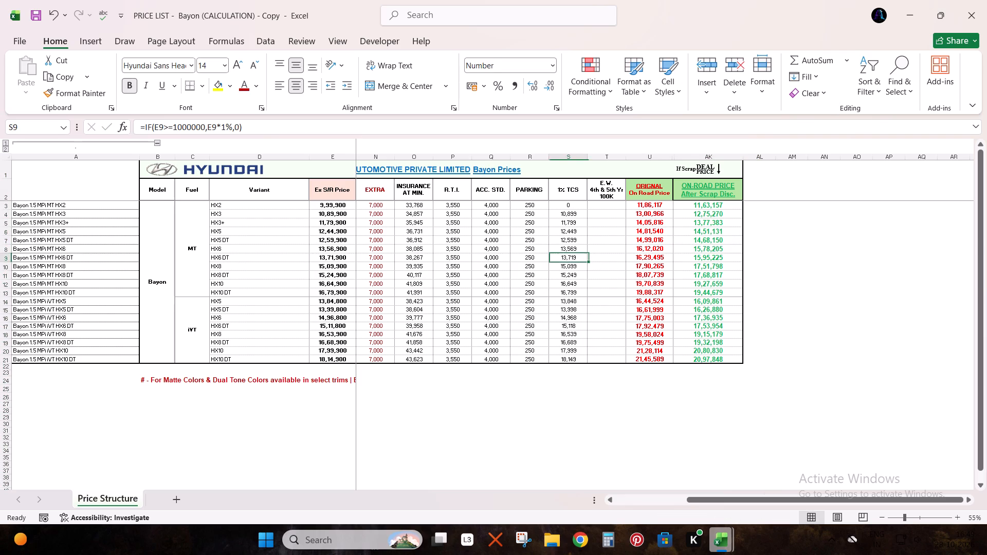
# Close the PRICE LIST - Bayon (CALCULATION) - Copy workbook without saving its changes.
pyautogui.click(986, 0)
pyautogui.click(522, 284)
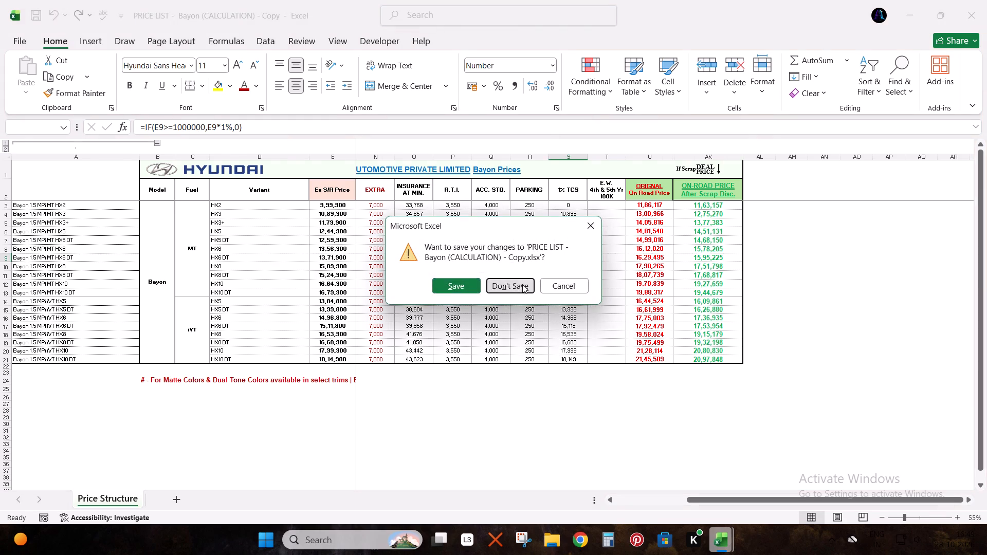
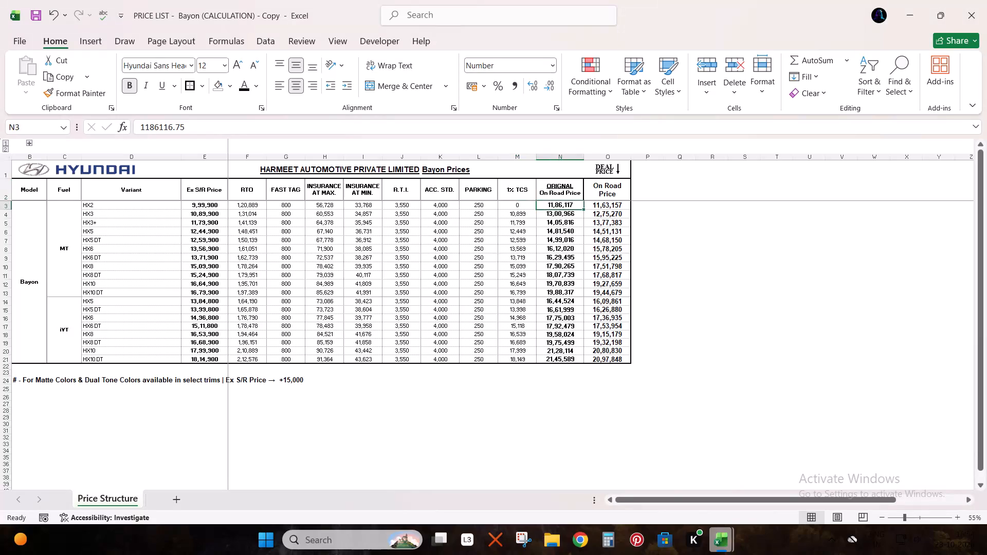
# Switch to the PRICE LIST - Bayon workbook and review its price table column by column along header row 2, from Model to On Road Price.
pyautogui.hotkey('alt', 'Tab')
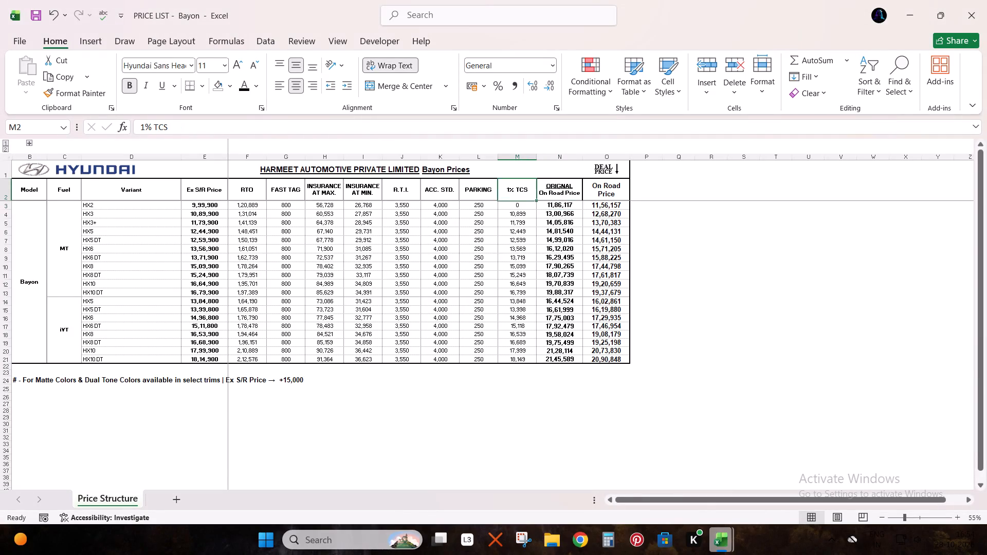
pyautogui.hotkey('ctrl', 'Left')
pyautogui.press('Right')
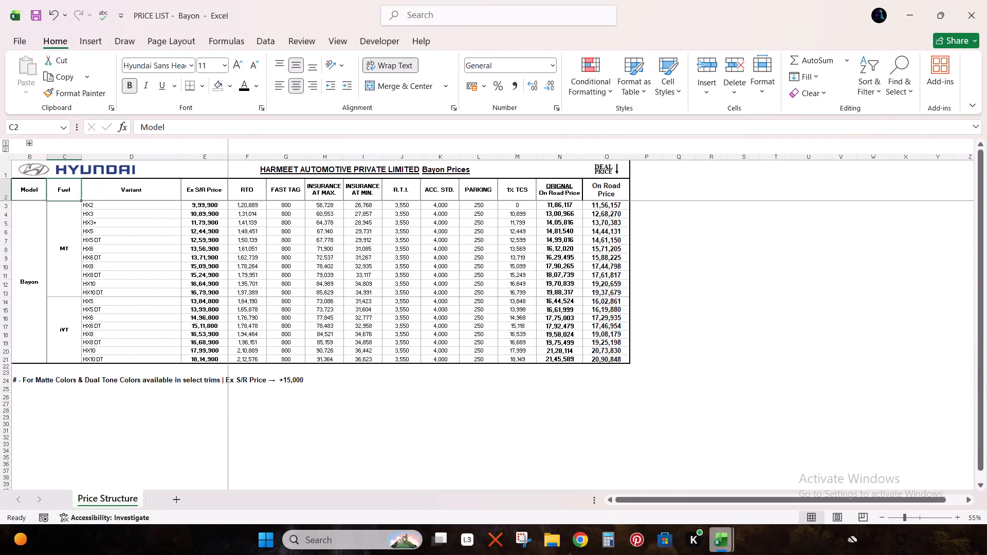
pyautogui.press('Right')
pyautogui.press('Right')
pyautogui.press('Right')
pyautogui.press('Right')
pyautogui.press('Right')
pyautogui.press('Right')
pyautogui.press('Right')
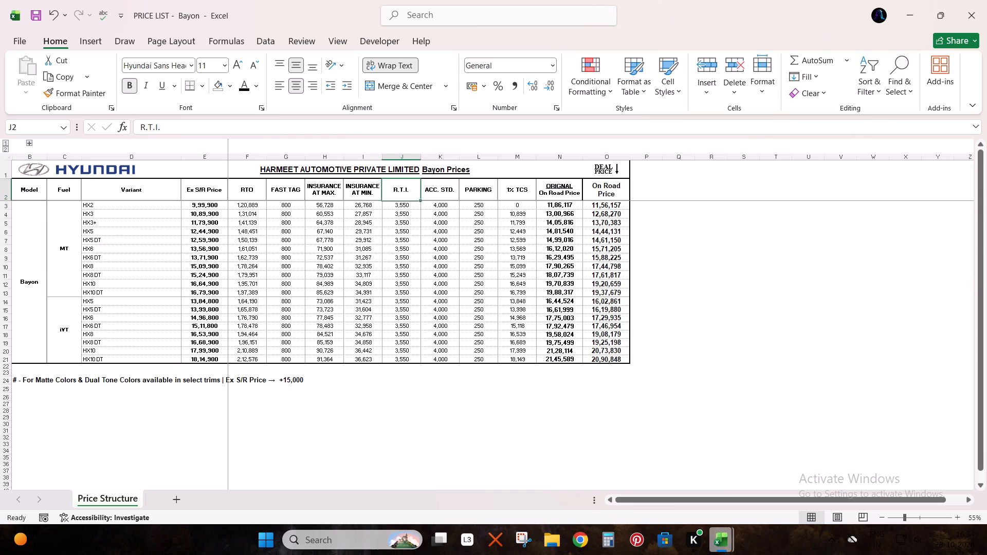
pyautogui.press('Right')
pyautogui.press('Right')
pyautogui.press('Right')
pyautogui.press('Right')
pyautogui.press('Right')
pyautogui.press('Right')
pyautogui.press('Left')
pyautogui.press('Left')
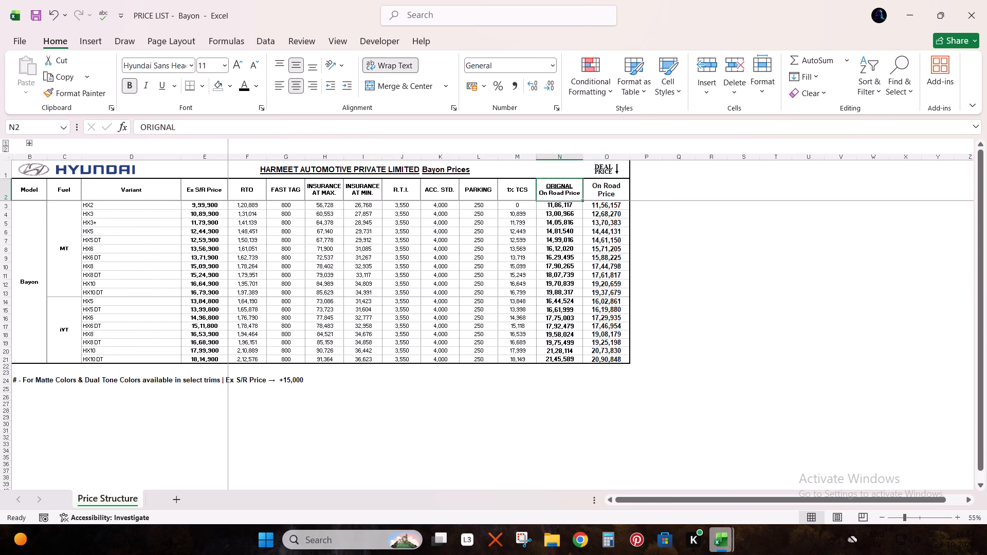
pyautogui.press('Left')
pyautogui.press('Left')
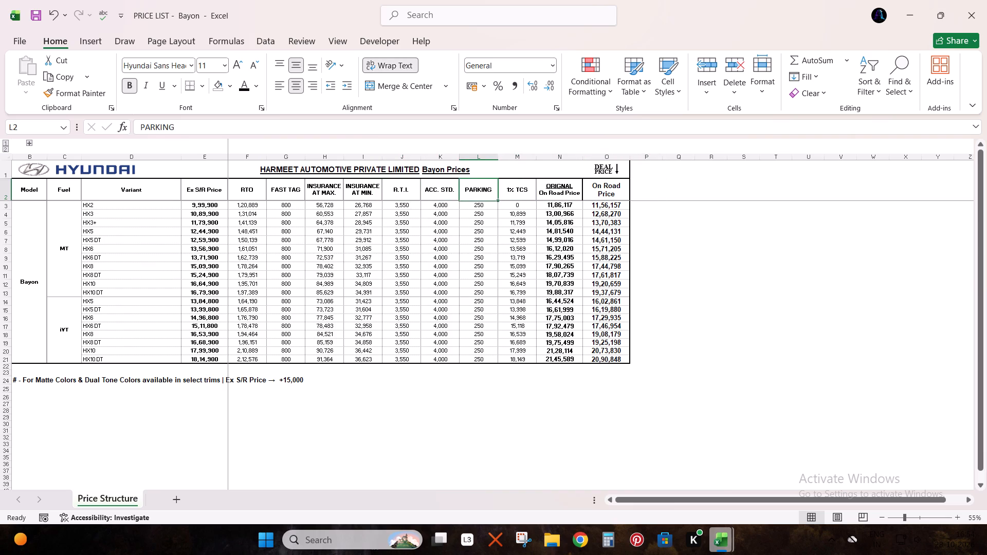
pyautogui.press('Left')
pyautogui.press('Left')
pyautogui.press('Left')
pyautogui.press('Left')
pyautogui.press('Left')
pyautogui.press('Left')
pyautogui.press('Left')
pyautogui.press('Left')
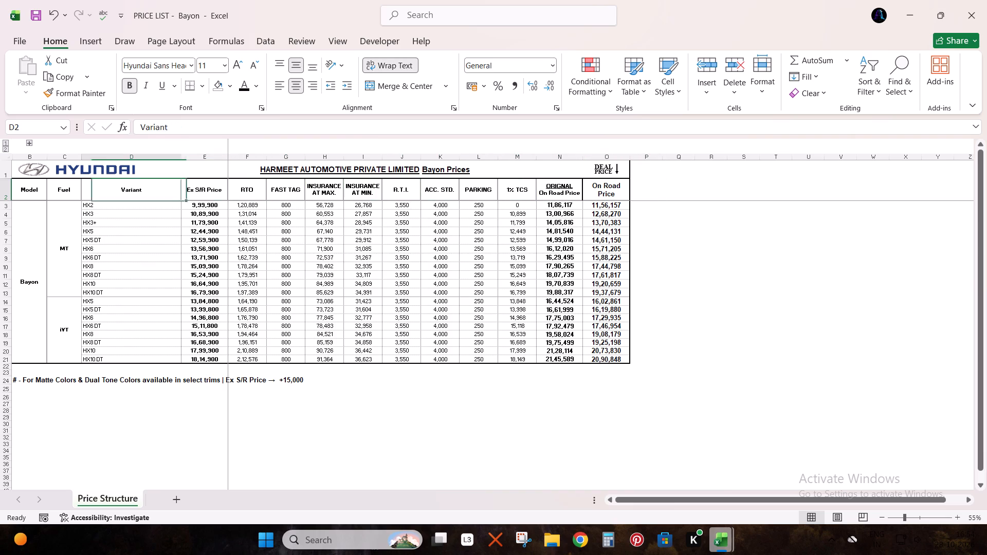
pyautogui.press('Left')
pyautogui.press('Left')
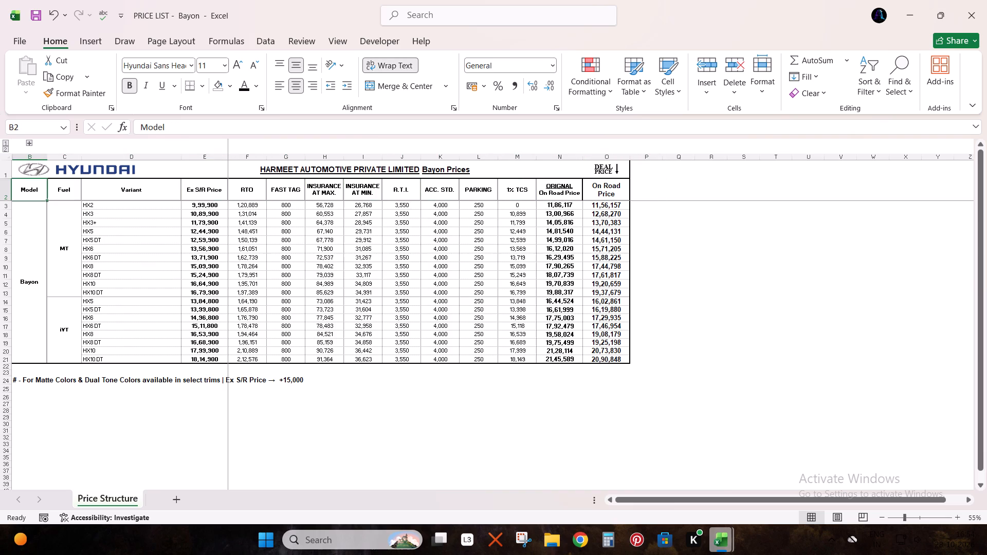
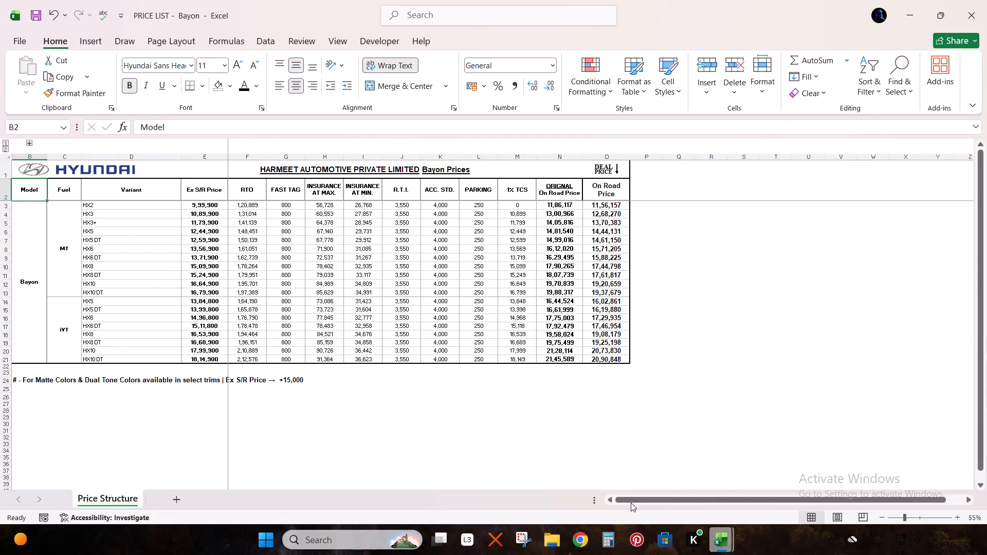
# Check the sum of the iVT HX6 row from Ex S/R Price to 1% TCS, excluding each insurance amount in turn.
pyautogui.moveTo(631, 501); pyautogui.dragTo(712, 501)
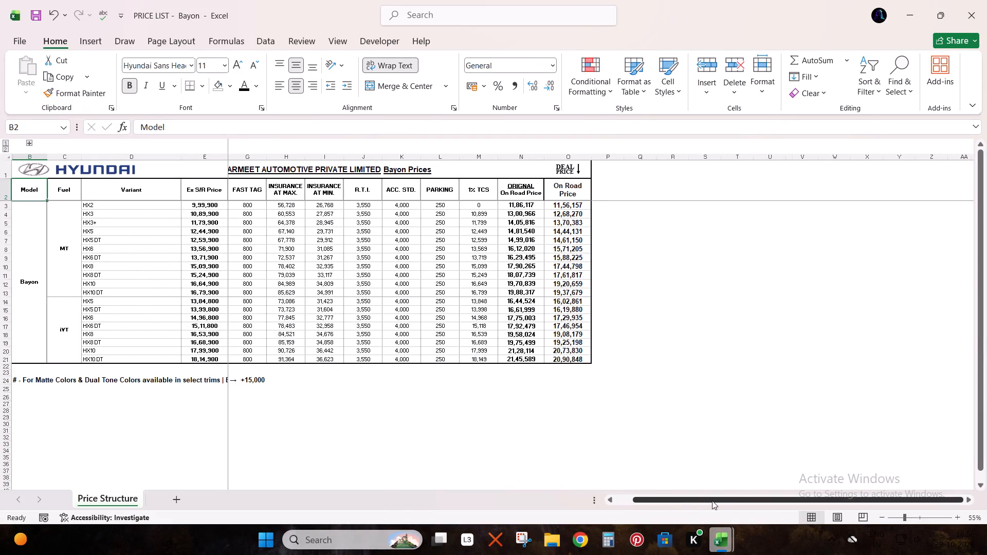
pyautogui.moveTo(712, 501); pyautogui.dragTo(573, 502)
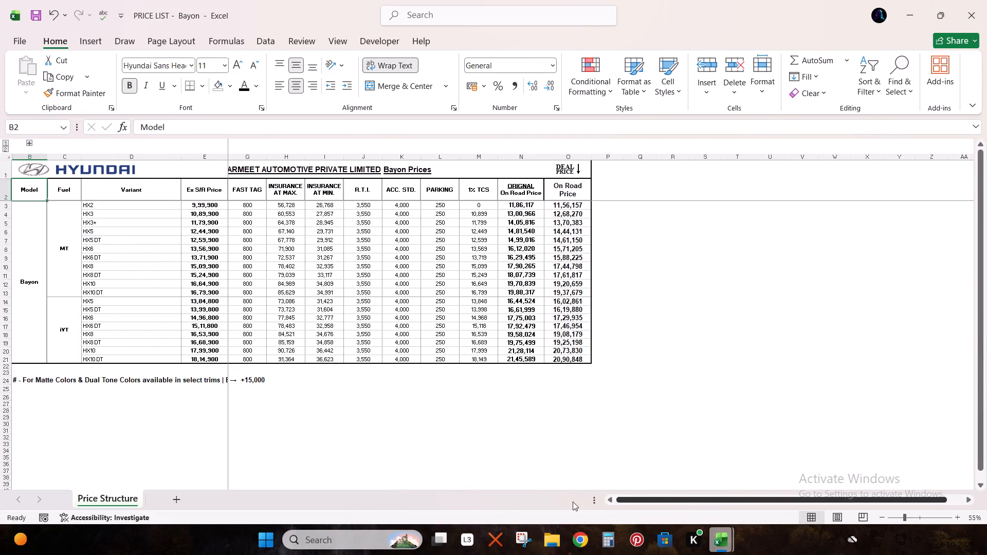
pyautogui.moveTo(573, 502); pyautogui.dragTo(504, 507)
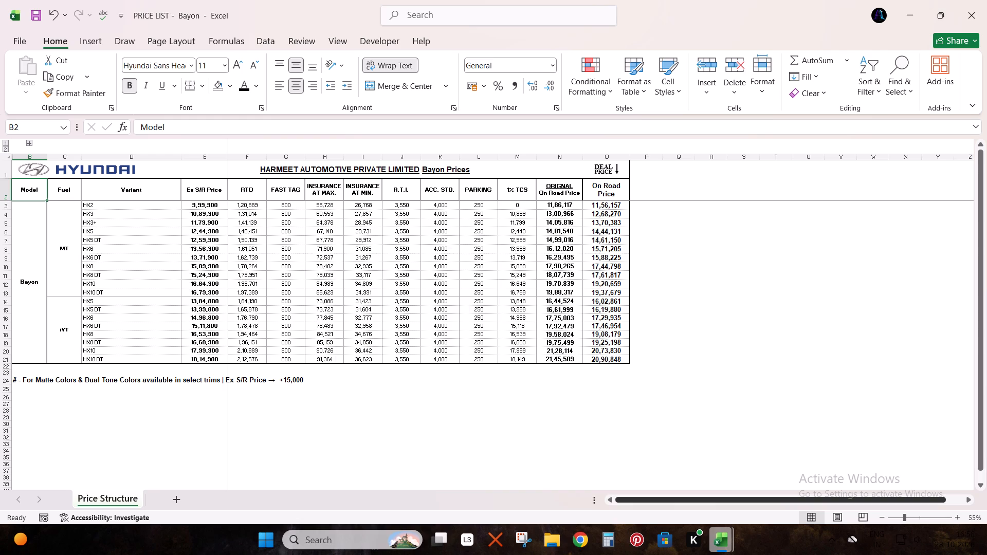
pyautogui.click(524, 316)
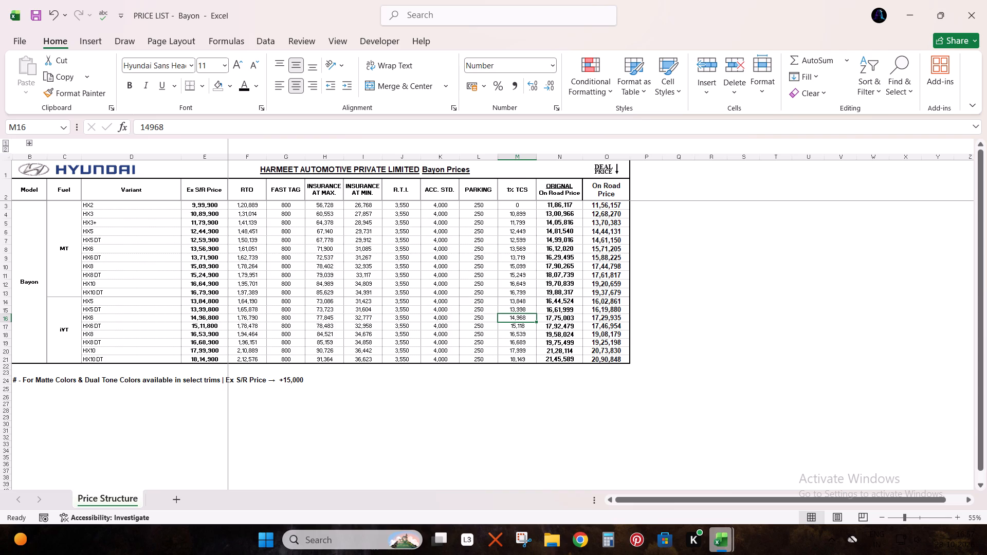
pyautogui.moveTo(214, 318); pyautogui.dragTo(522, 318)
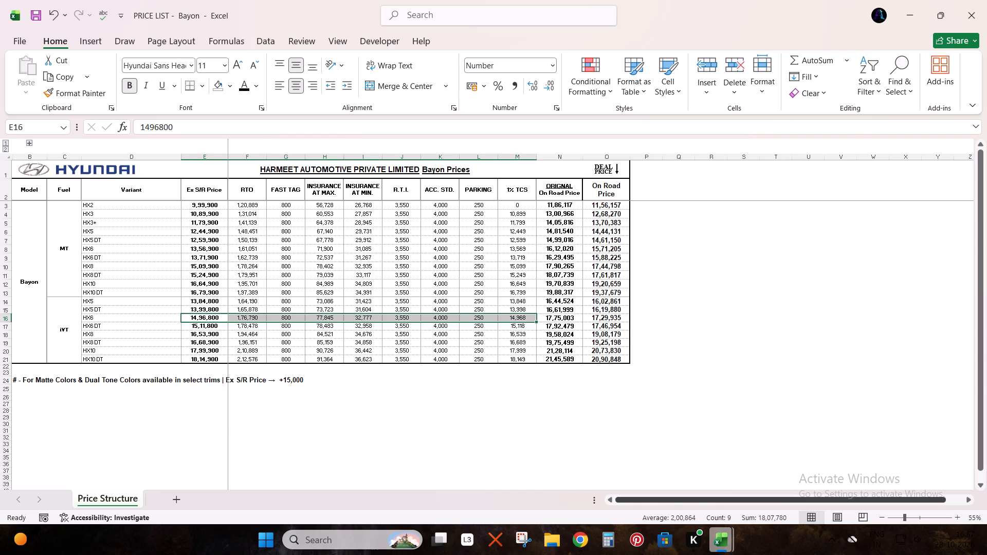
pyautogui.keyDown('ctrl'); pyautogui.click(373, 319); pyautogui.keyUp('ctrl')
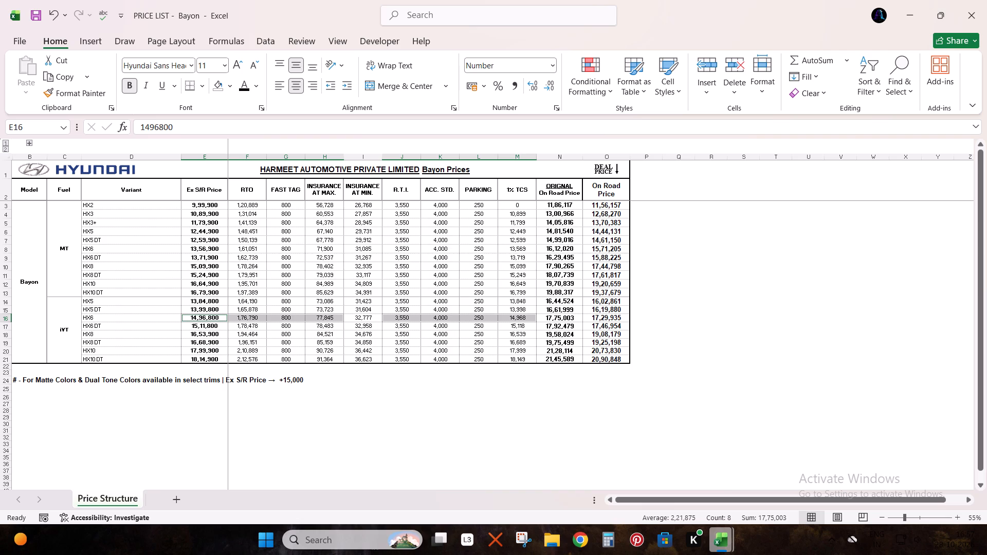
pyautogui.keyDown('ctrl'); pyautogui.click(359, 318); pyautogui.keyUp('ctrl')
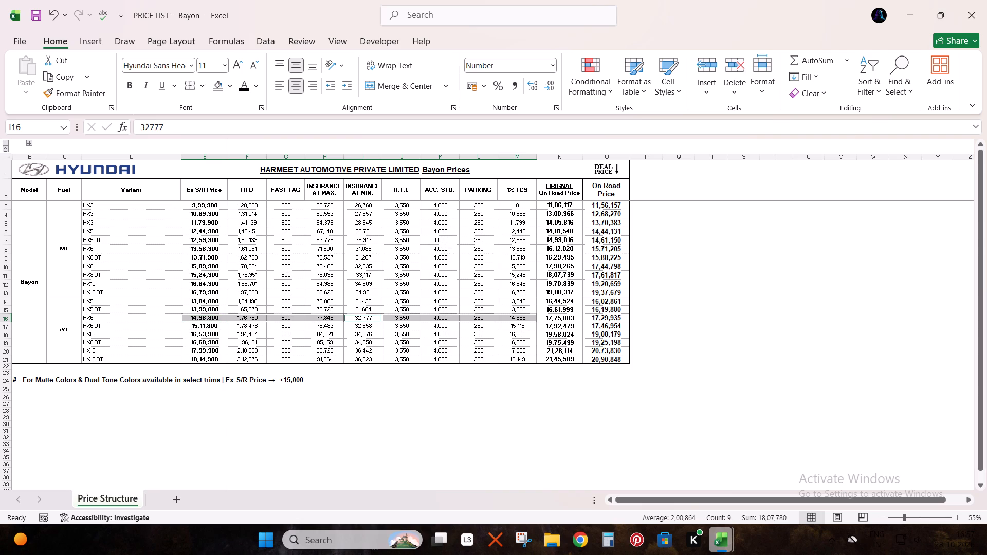
pyautogui.keyDown('ctrl'); pyautogui.click(328, 320); pyautogui.keyUp('ctrl')
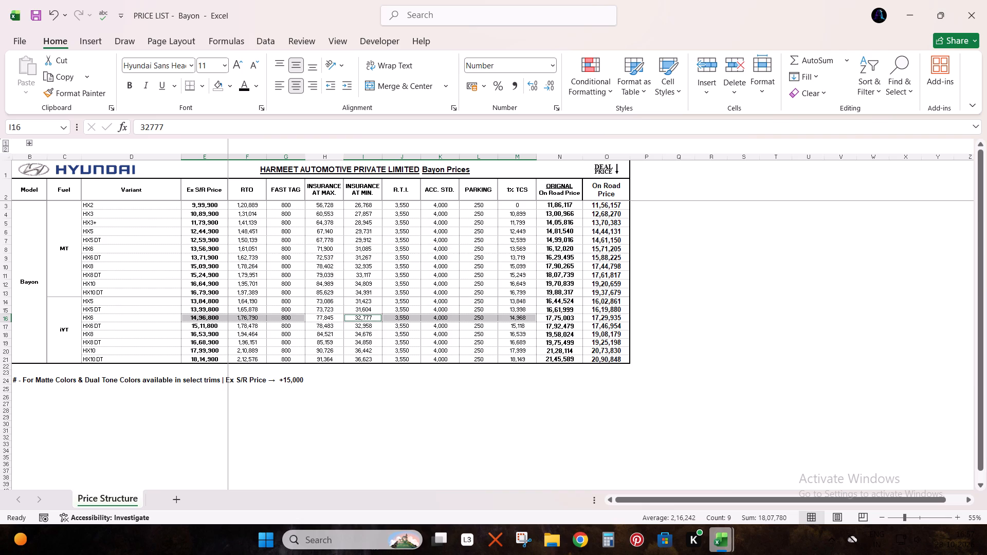
# Check the sum of the MT HX10 DT row from Ex S/R Price to 1% TCS, leaving out one insurance amount at a time.
pyautogui.moveTo(190, 293); pyautogui.dragTo(523, 293)
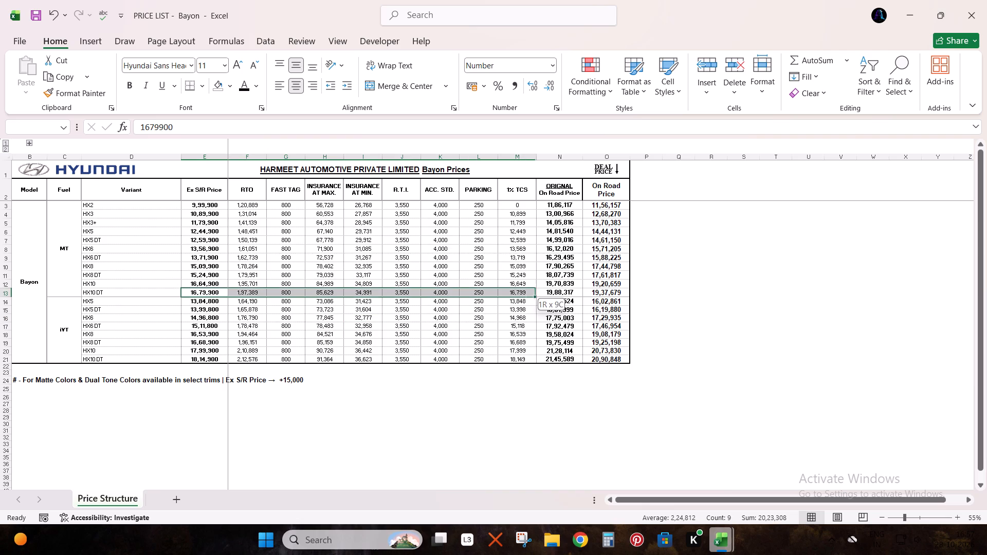
pyautogui.moveTo(523, 293); pyautogui.dragTo(523, 294)
pyautogui.keyDown('ctrl'); pyautogui.click(335, 289); pyautogui.keyUp('ctrl')
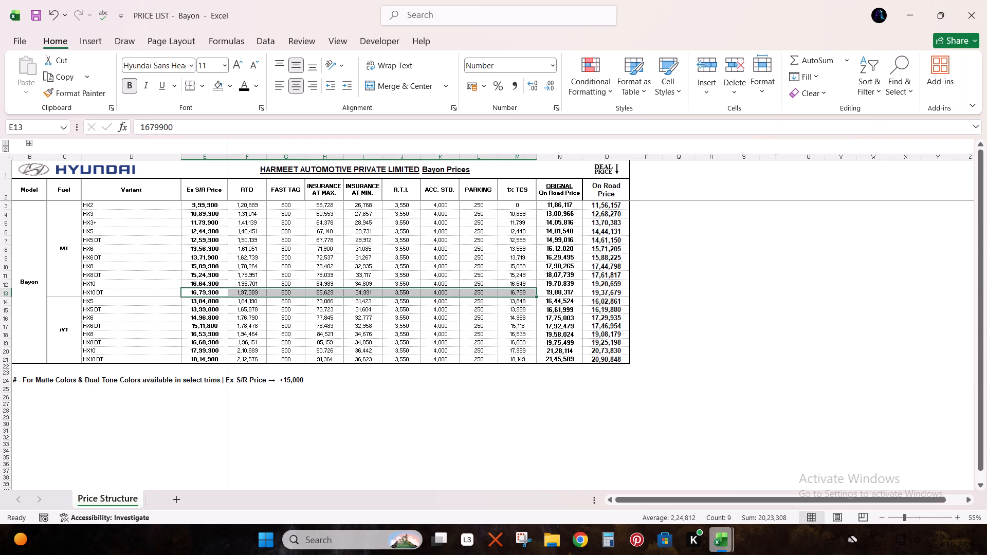
pyautogui.keyDown('ctrl'); pyautogui.click(319, 290); pyautogui.keyUp('ctrl')
pyautogui.keyDown('ctrl'); pyautogui.click(361, 289); pyautogui.keyUp('ctrl')
pyautogui.keyDown('ctrl'); pyautogui.click(332, 290); pyautogui.keyUp('ctrl')
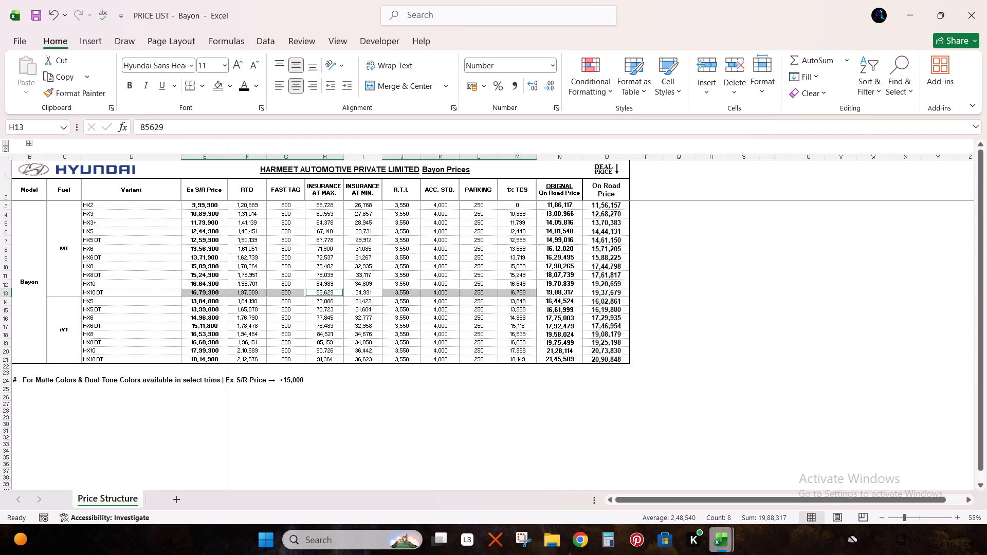
# Save the PRICE LIST - Bayon workbook.
pyautogui.click(594, 240)
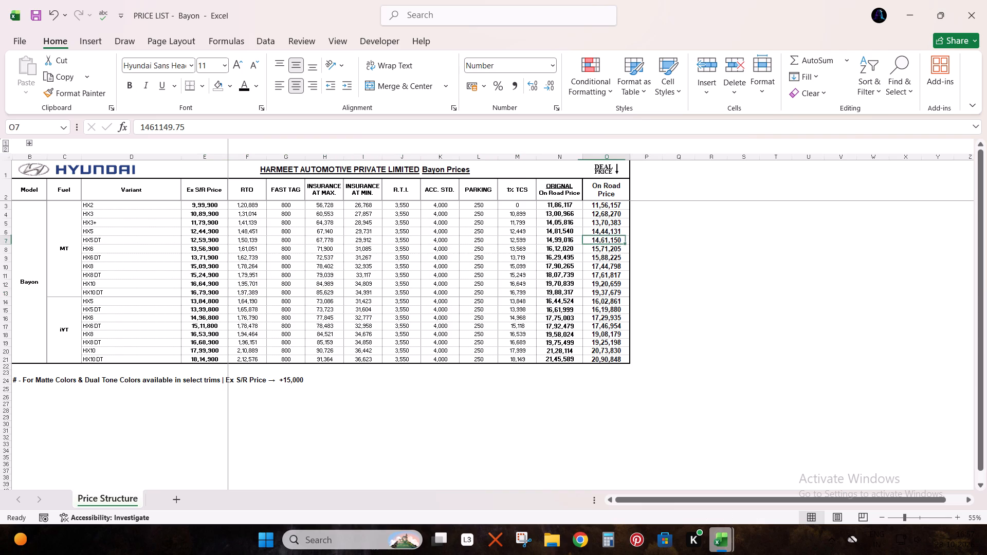
pyautogui.scroll(3, 36, 271)
pyautogui.click(37, 25)
pyautogui.click(37, 18)
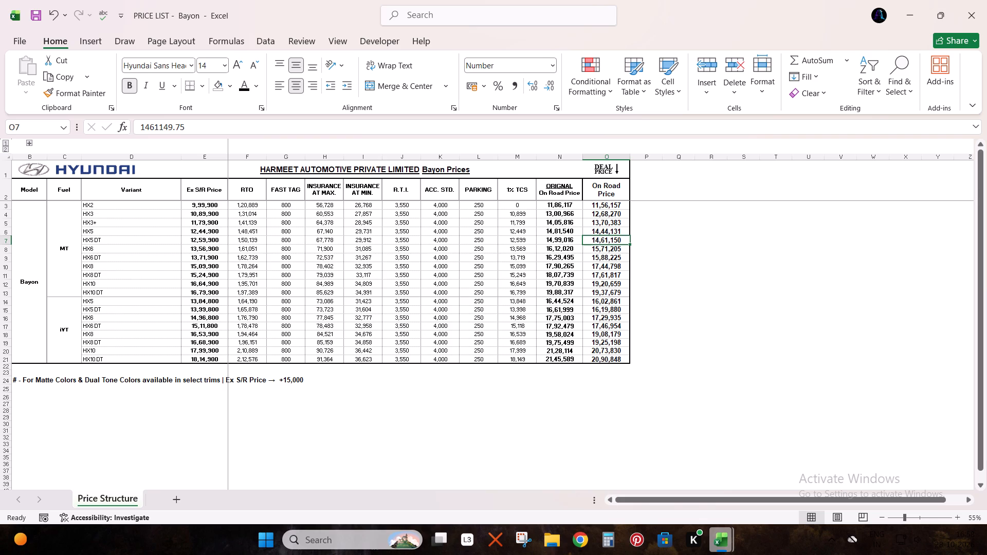
# Close the PRICE LIST - Bayon workbook, leaving the Bayon (CALCULATION) - Copy workbook open.
pyautogui.click(913, 14)
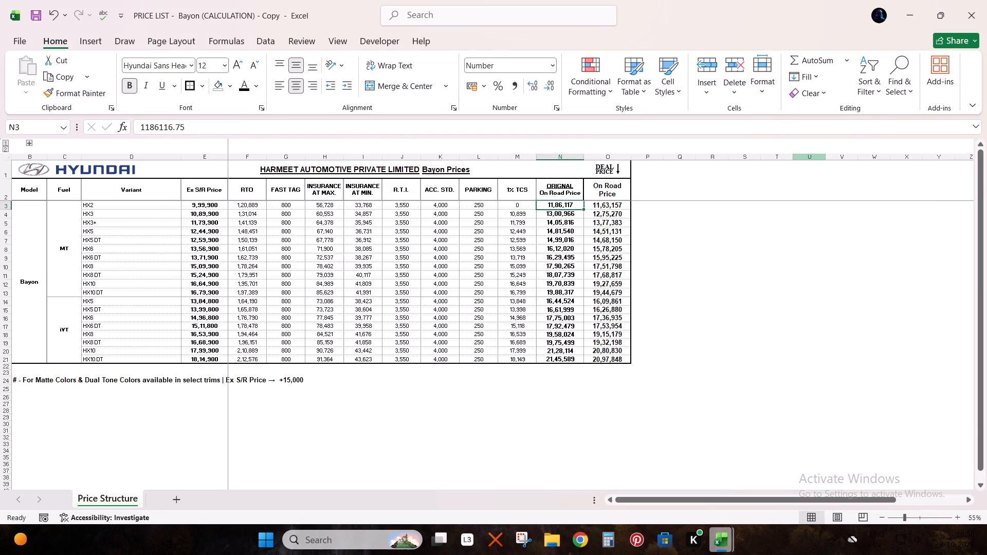
pyautogui.hotkey('alt', 'Tab')
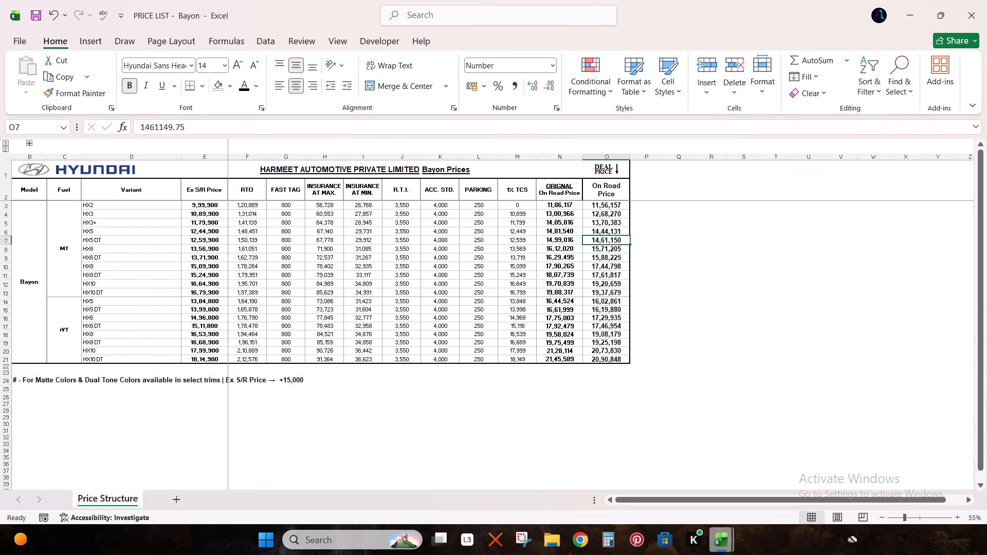
pyautogui.click(986, 0)
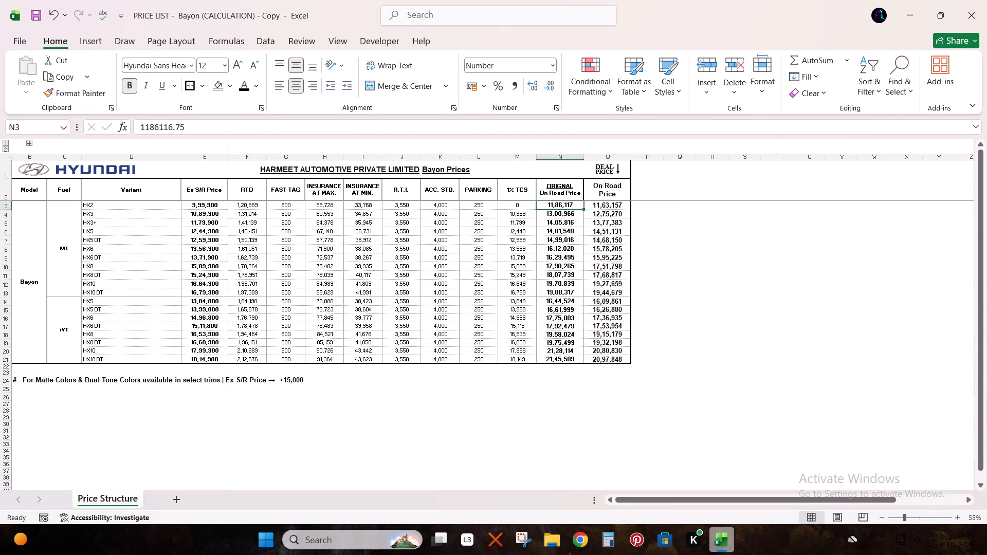
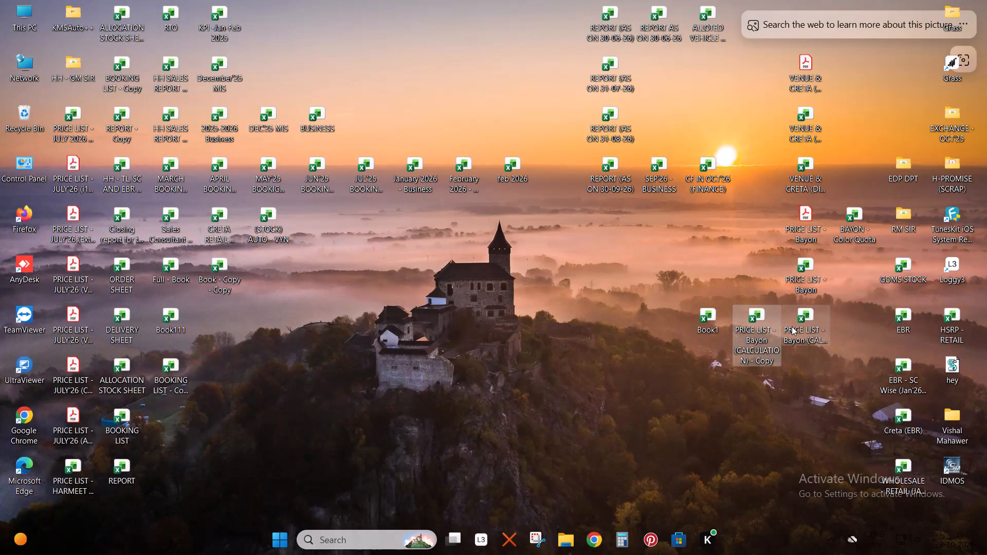
# Open the PRICE LIST - Bayon (CALCULATION) - Copy workbook from the desktop to review its price table.
pyautogui.doubleClick(763, 318)
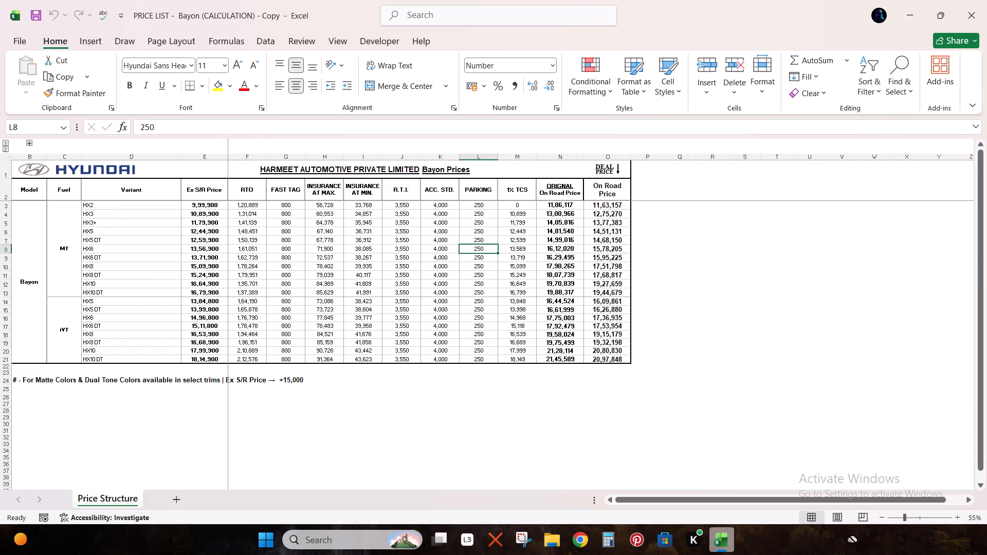
pyautogui.click(684, 303)
# Open the PRICE LIST - Bayon (CALCULATION) workbook from the desktop and view its columns through On Road Price After Scrap Disc.
pyautogui.click(986, 554)
pyautogui.doubleClick(796, 334)
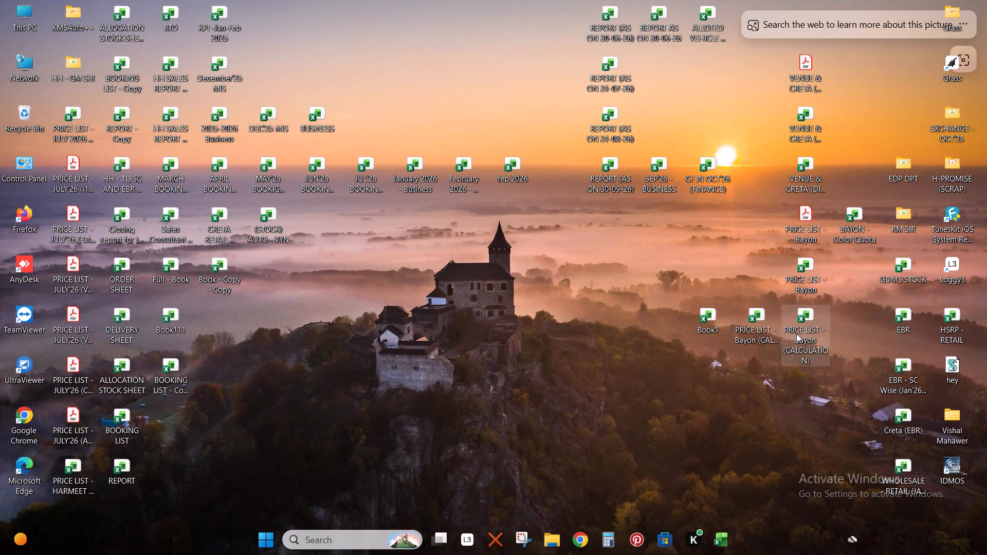
pyautogui.moveTo(756, 497); pyautogui.dragTo(886, 496)
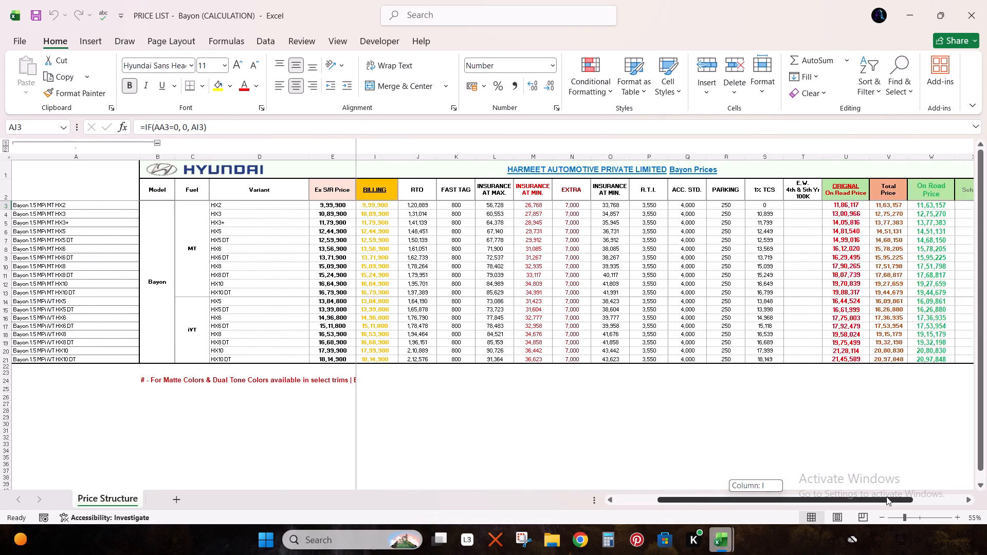
pyautogui.moveTo(886, 496); pyautogui.dragTo(906, 496)
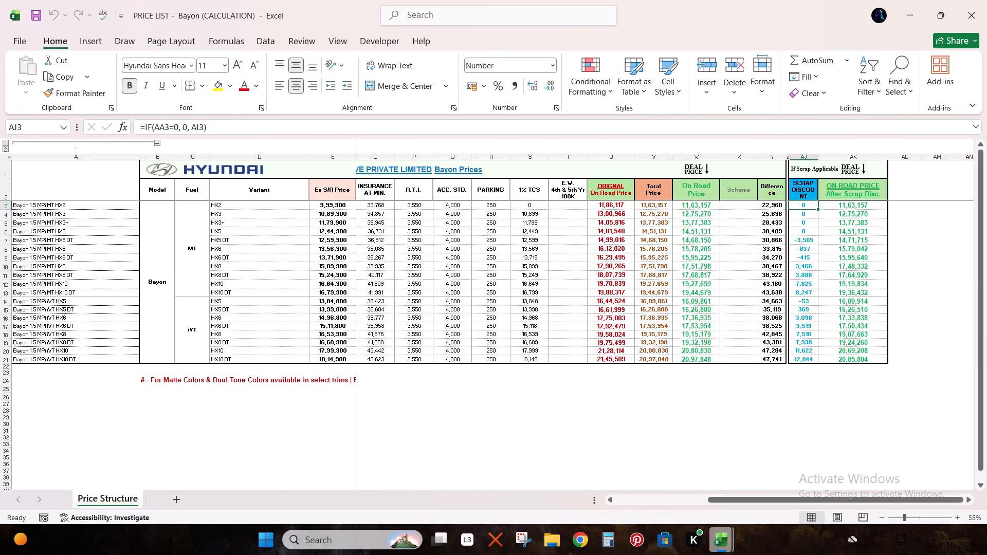
# Compare the calculation workbook with its copy, and close the Bayon (CALCULATION) - Copy workbook.
pyautogui.hotkey('alt', 'Tab')
pyautogui.hotkey('alt', 'Tab')
pyautogui.hotkey('alt', 'Tab')
pyautogui.click(986, 0)
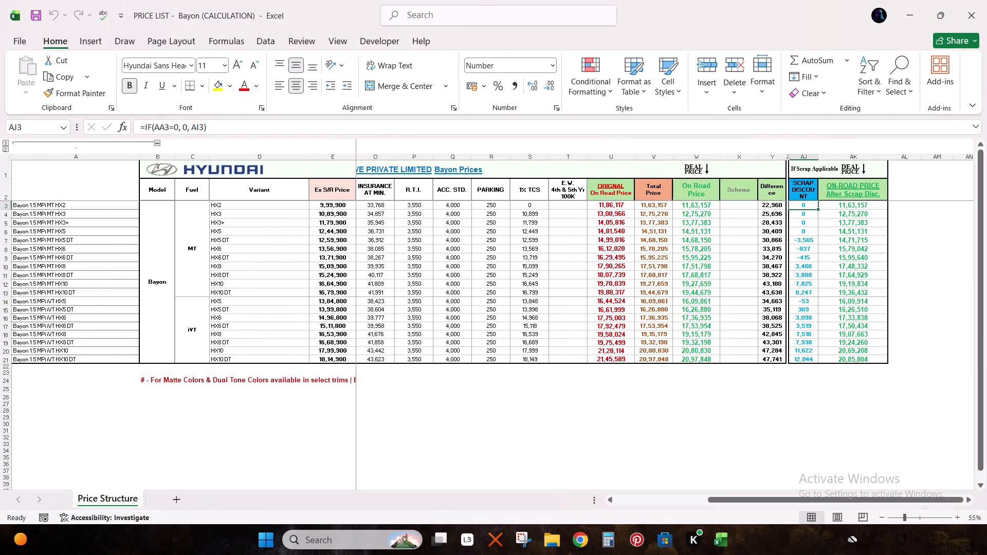
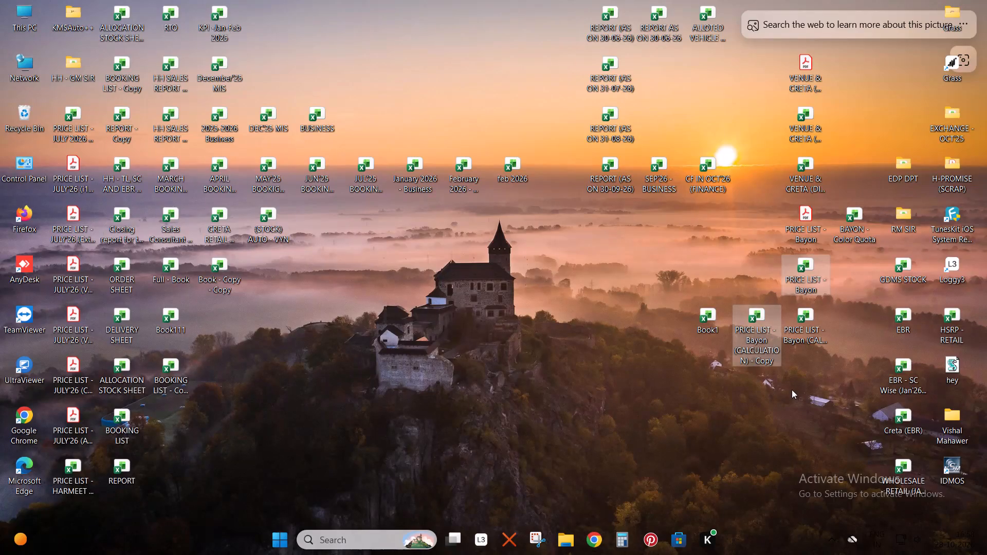
# Open the PRICE LIST - Bayon and Bayon (CALCULATION) - Copy workbooks together, compare their price tables, and close PRICE LIST - Bayon.
pyautogui.press('Return')
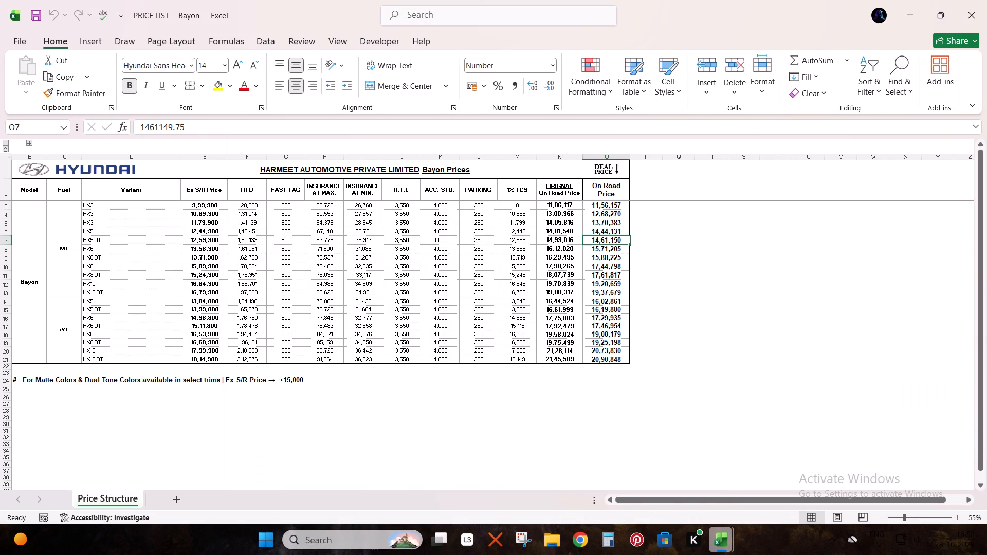
pyautogui.click(669, 287)
pyautogui.hotkey('alt', 'Tab')
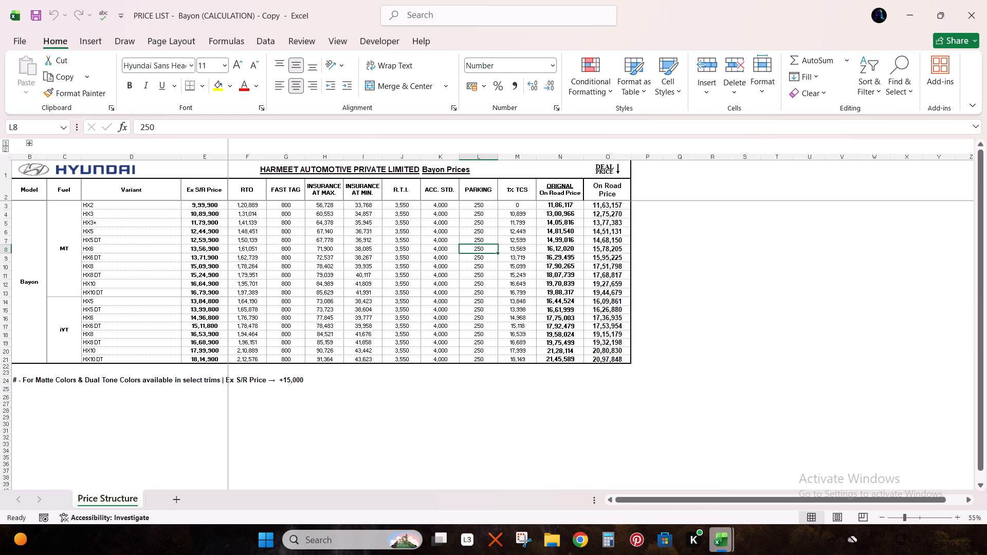
pyautogui.hotkey('alt', 'Tab')
pyautogui.click(986, 0)
# Autofit the width of the final On Road Price column (column O) in the Bayon (CALCULATION) - Copy workbook and save it.
pyautogui.scroll(5, 520, 303)
pyautogui.click(310, 229)
pyautogui.click(617, 243)
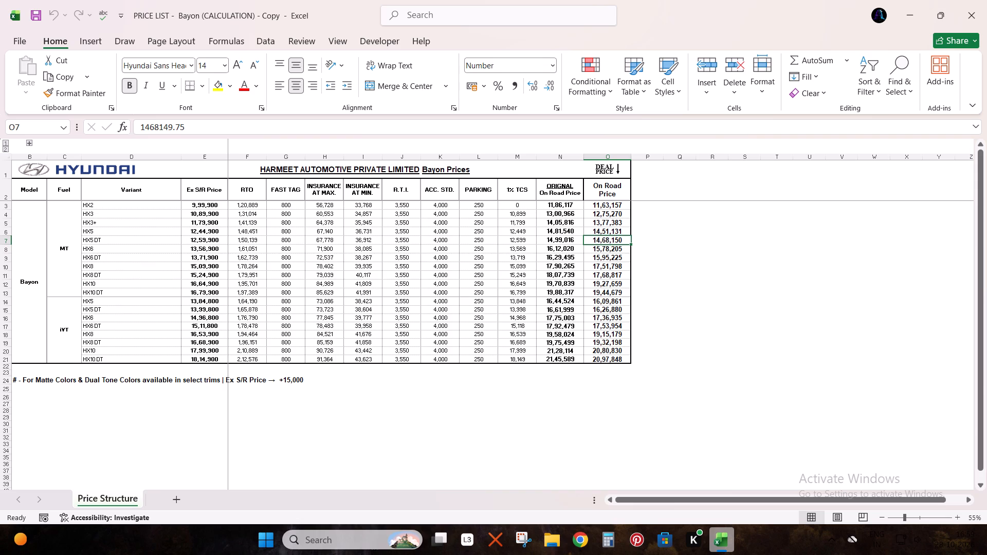
pyautogui.moveTo(630, 155); pyautogui.dragTo(666, 157)
pyautogui.doubleClick(667, 158)
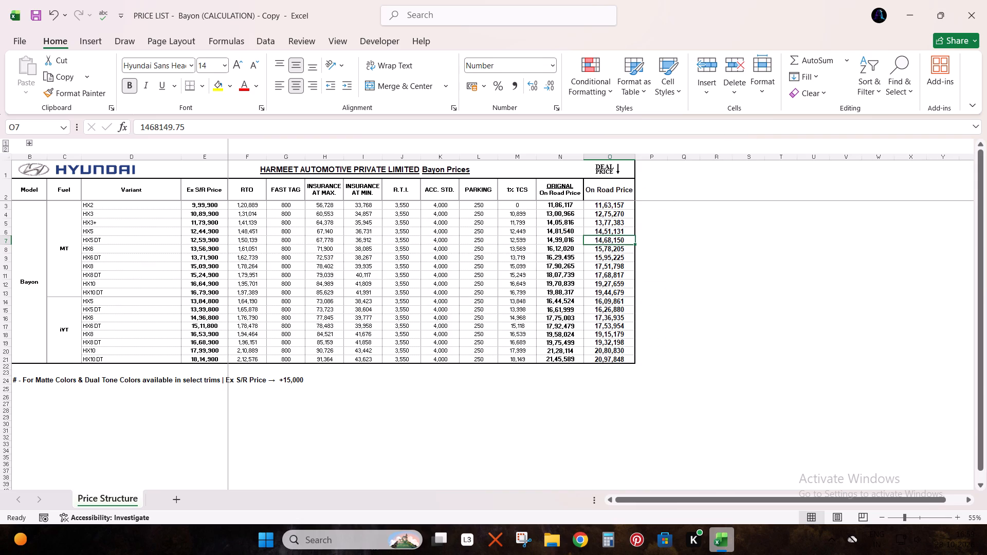
pyautogui.click(33, 17)
pyautogui.click(416, 239)
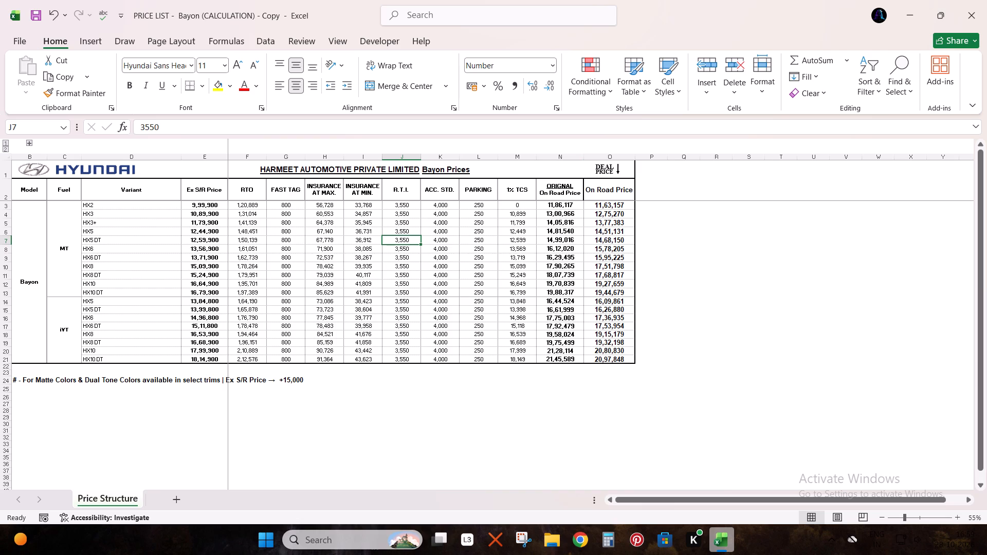
pyautogui.click(40, 13)
pyautogui.click(35, 17)
pyautogui.scroll(-1, 453, 282)
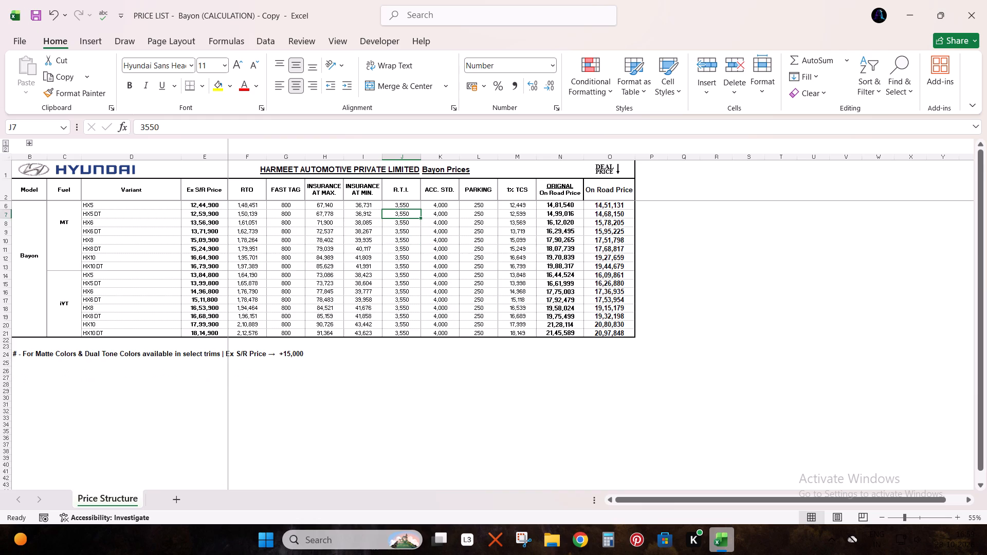
pyautogui.scroll(4, 500, 308)
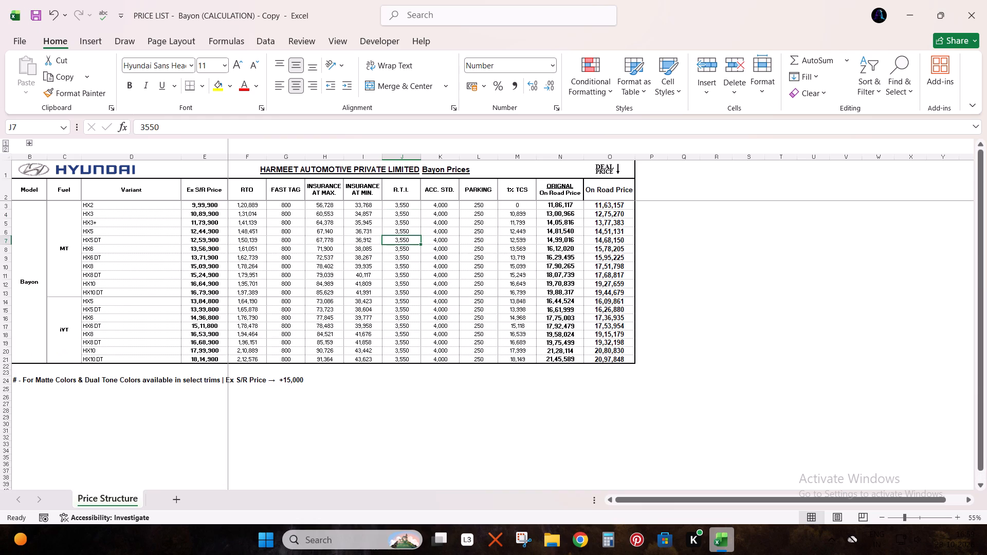
pyautogui.scroll(4, 417, 283)
pyautogui.click(41, 11)
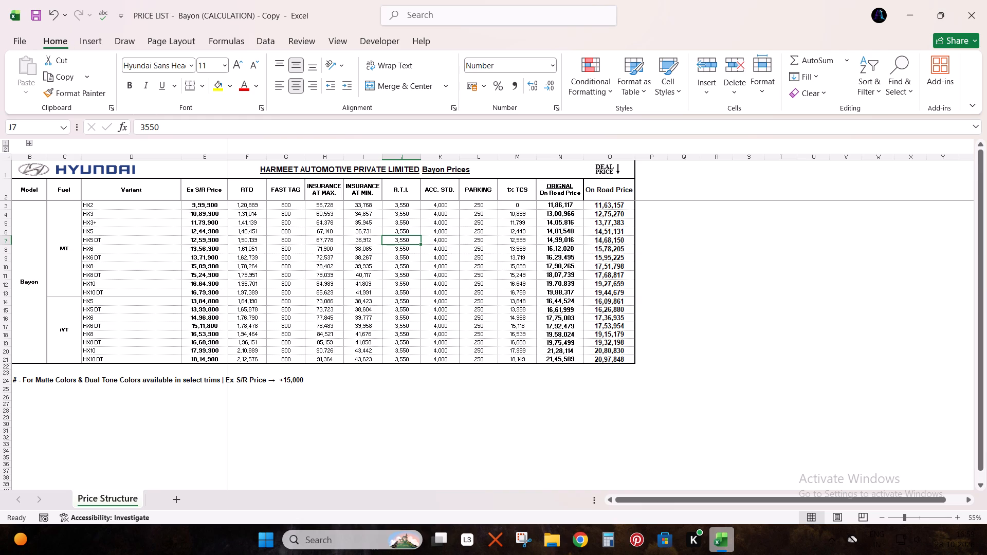
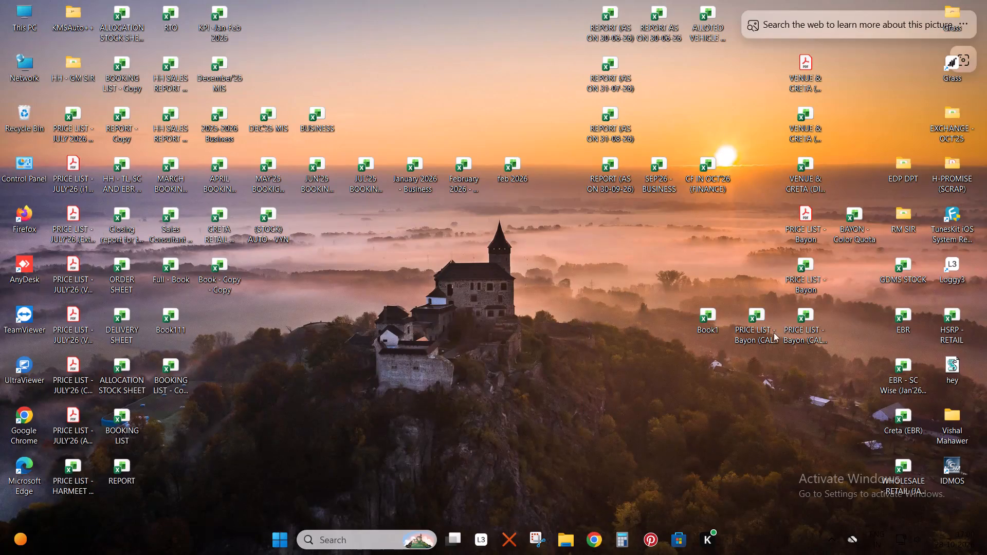
# Copy the file name of the PRICE LIST - Bayon workbook and rename that file as PRICE LIST - Bayon. with a trailing period.
pyautogui.click(794, 283)
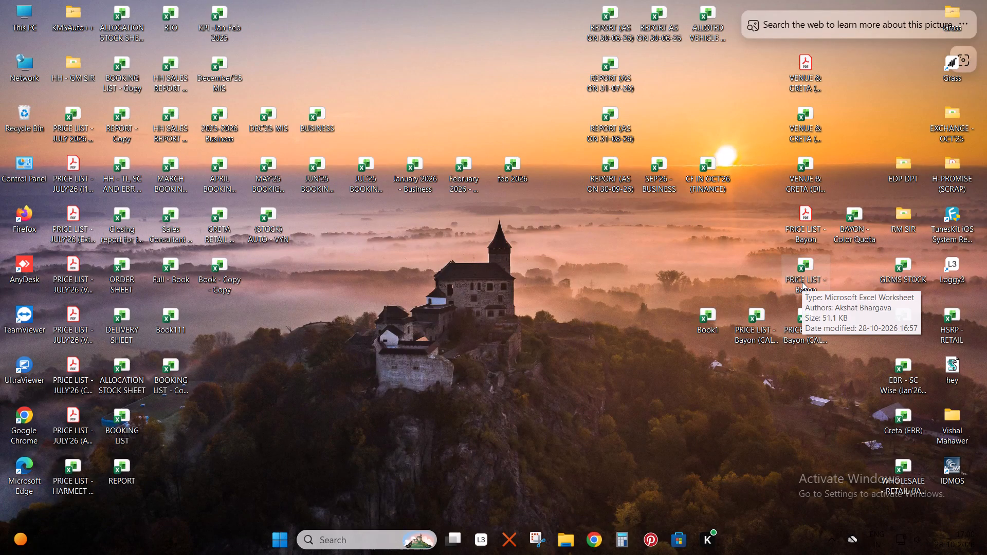
pyautogui.press('F2')
pyautogui.hotkey('ctrl', 'c')
pyautogui.press('Right')
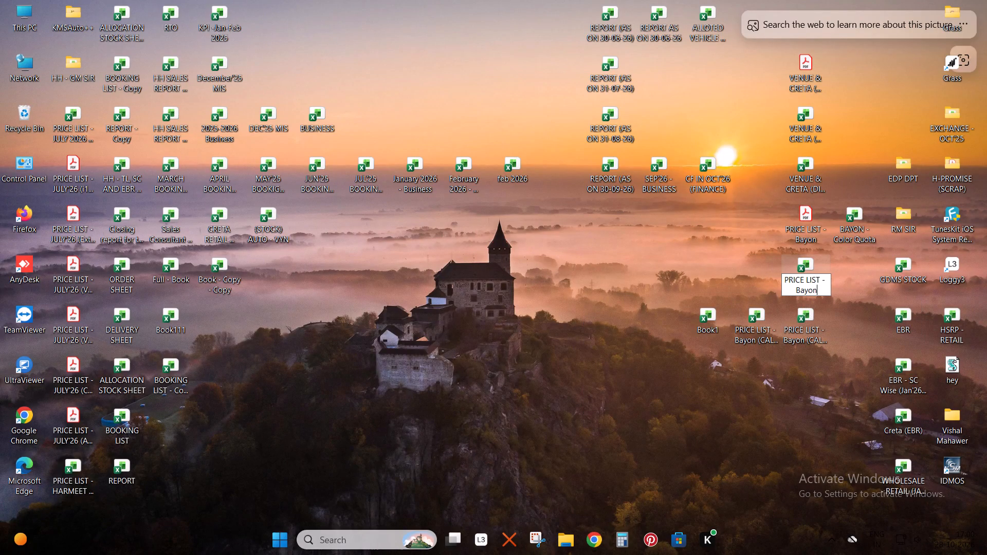
pyautogui.press('1')
pyautogui.press('BackSpace')
pyautogui.press('.')
pyautogui.press('Return')
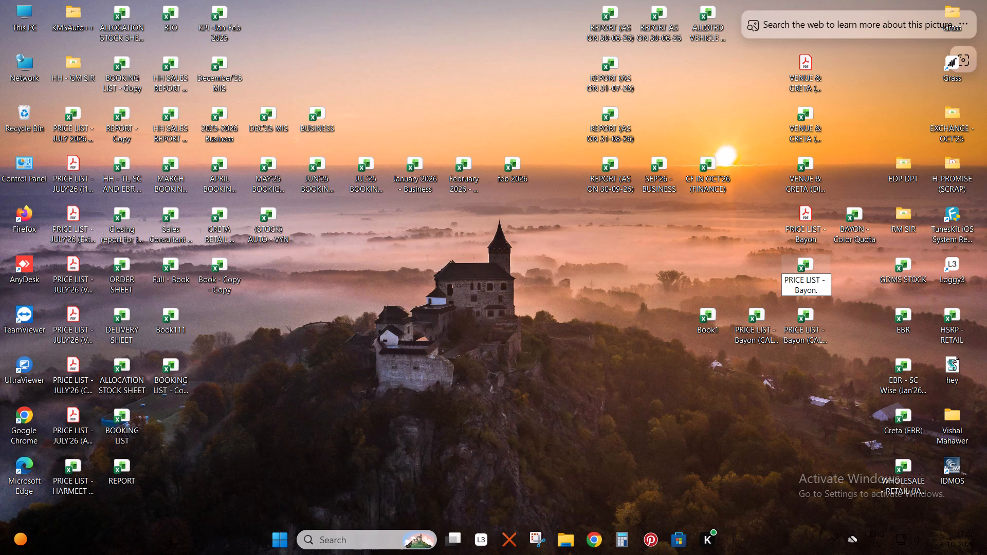
# Rename the PRICE LIST - Bayon (CALCULATION) - Copy workbook as PRICE LIST - Bayon using the copied name.
pyautogui.click(756, 327)
pyautogui.press('F2')
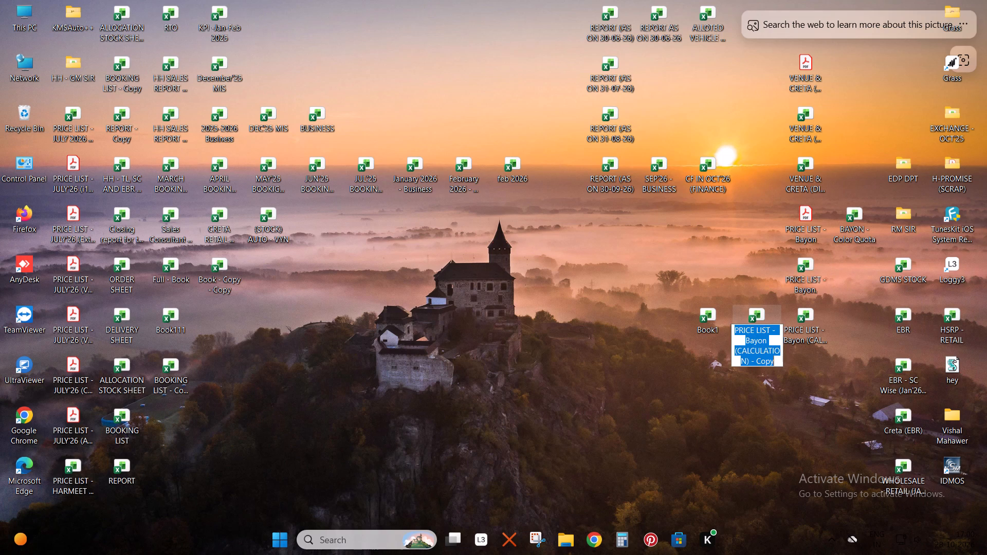
pyautogui.hotkey('ctrl', 'v')
pyautogui.press('Return')
# Open the newly renamed PRICE LIST - Bayon workbook and select cell O9 in the final On Road Price column.
pyautogui.doubleClick(752, 319)
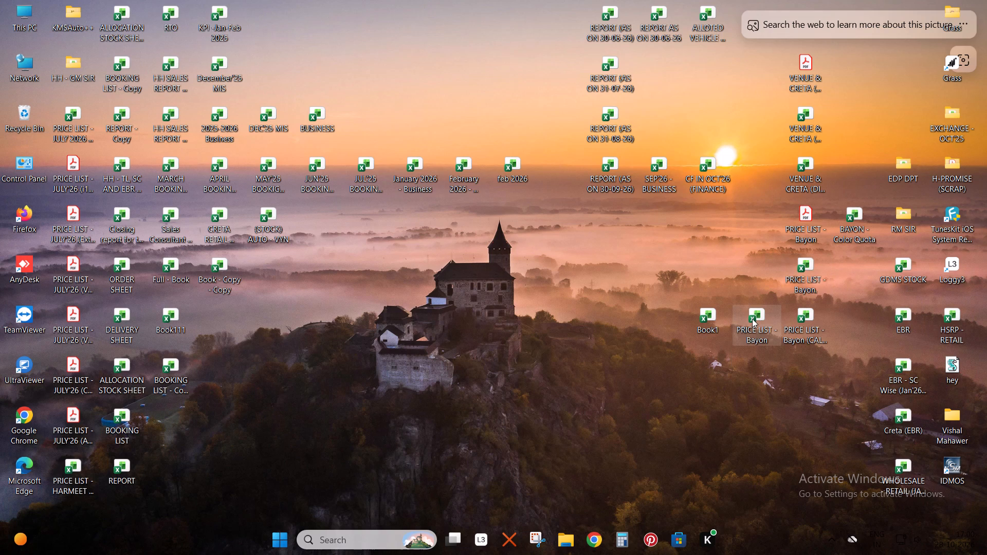
pyautogui.click(586, 258)
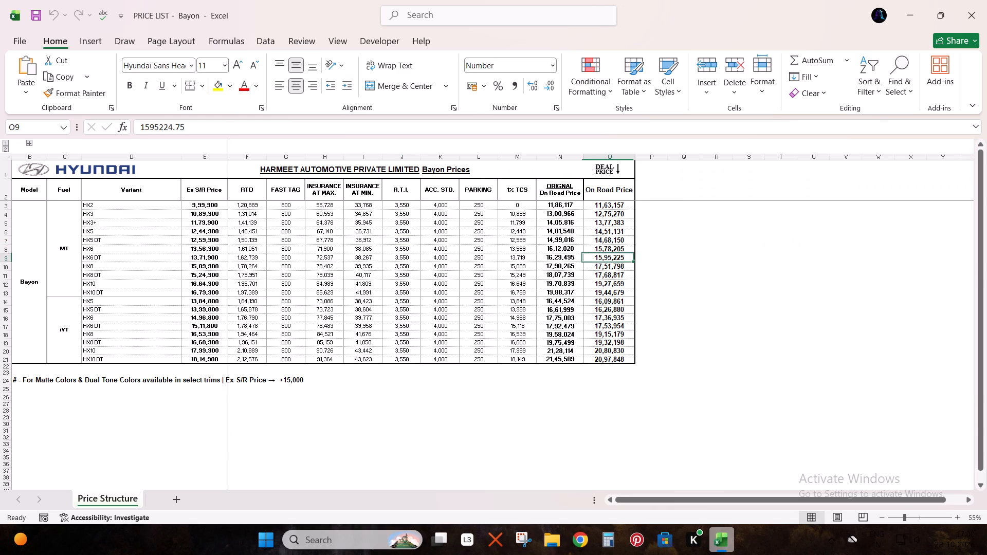
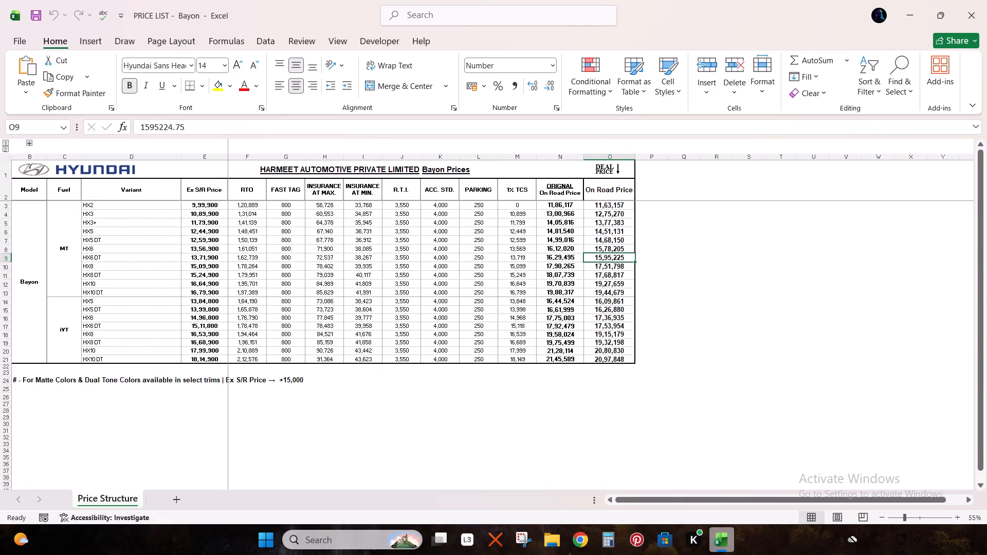
# Examine the stored values in the final On Road Price column and the ORIGNAL On Road Price column.
pyautogui.click(607, 359)
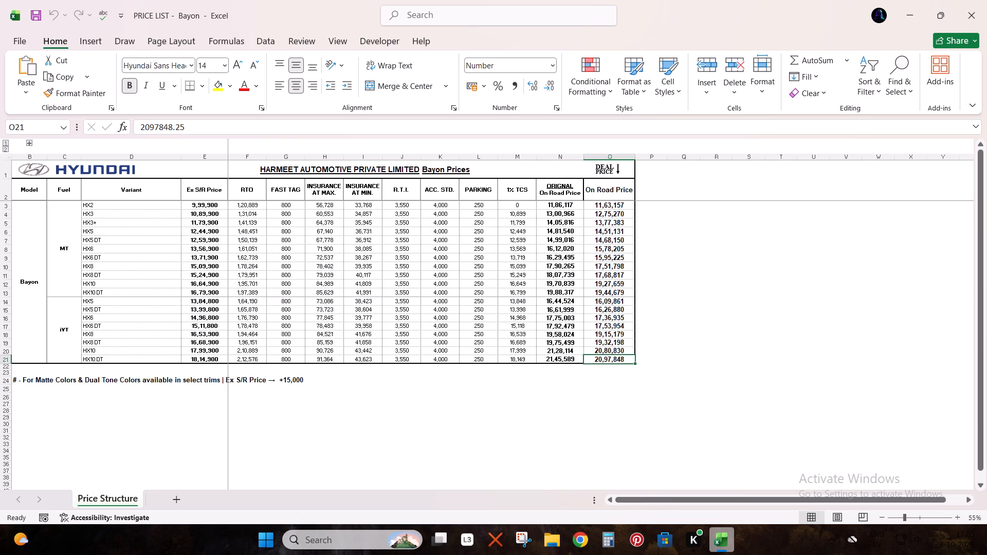
pyautogui.click(621, 229)
pyautogui.click(620, 281)
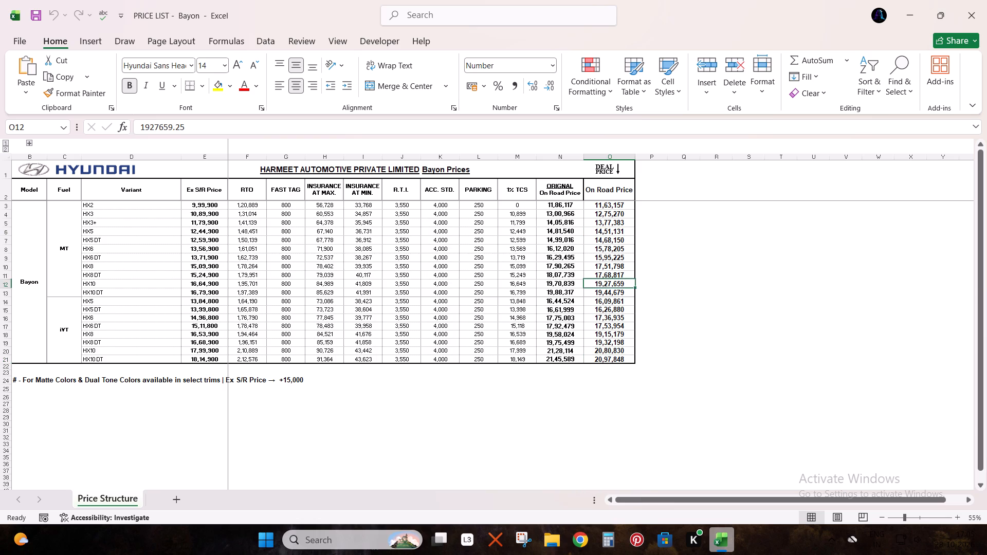
pyautogui.click(619, 315)
pyautogui.click(616, 193)
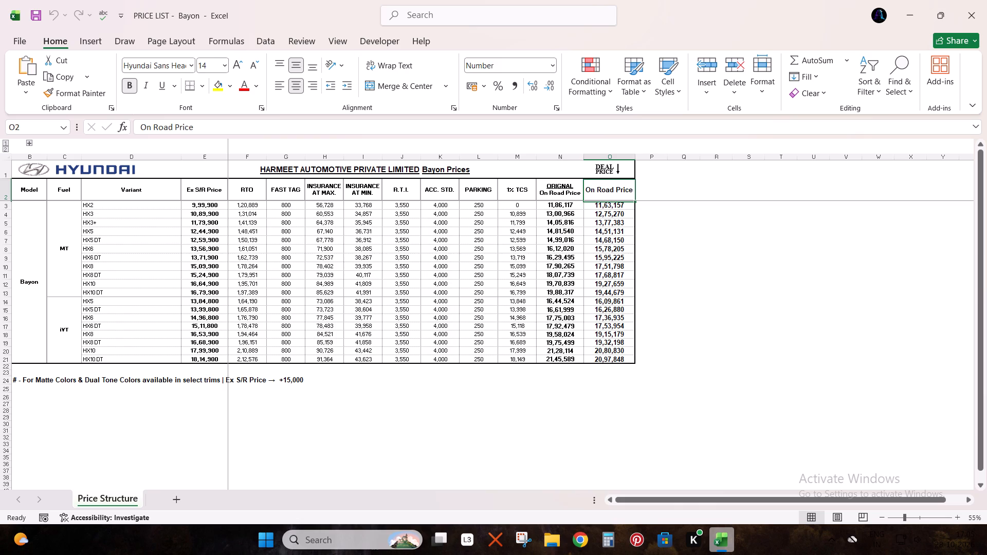
pyautogui.click(561, 191)
pyautogui.click(560, 234)
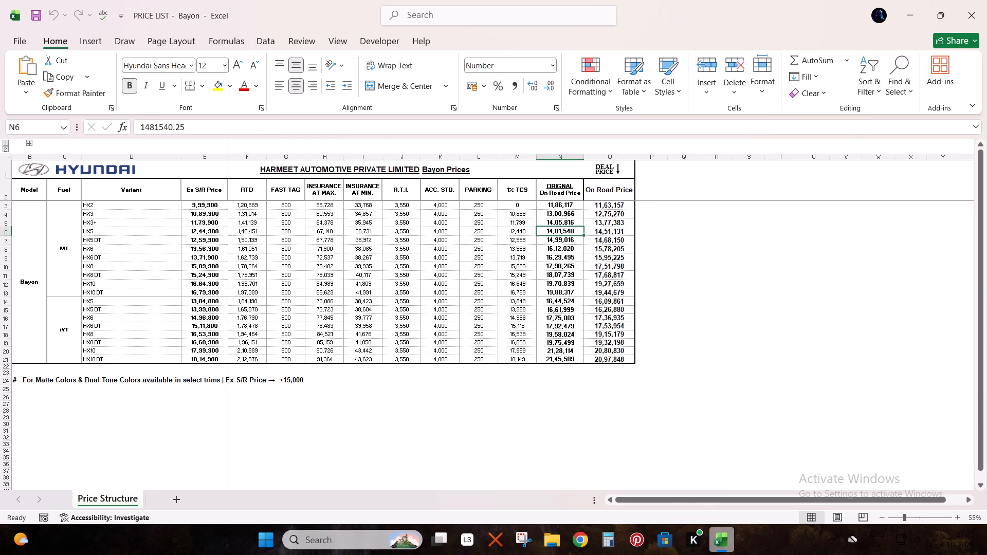
# Switch to the desktop, open the properties of This PC and review the device and Windows specifications.
pyautogui.click(986, 554)
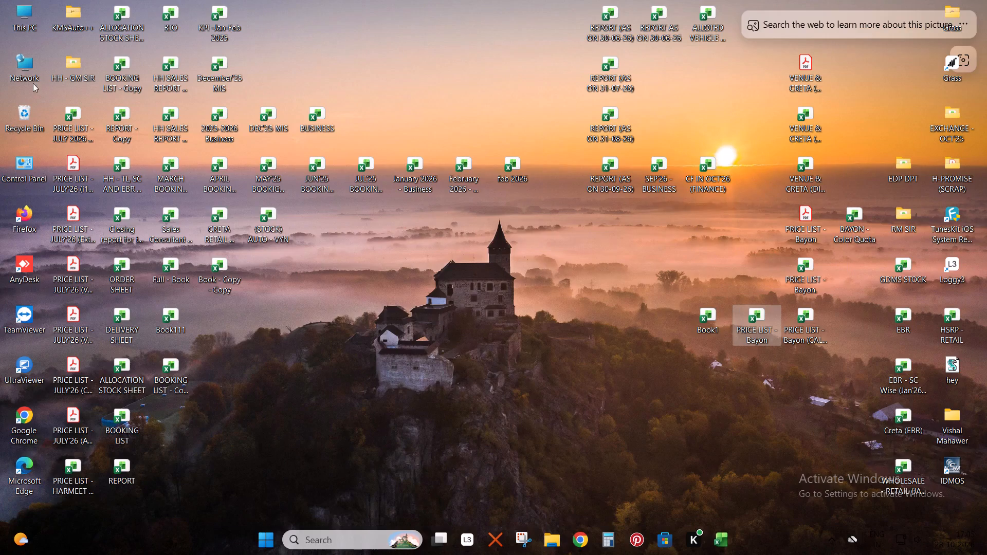
pyautogui.click(23, 15)
pyautogui.rightClick(23, 15)
pyautogui.click(73, 194)
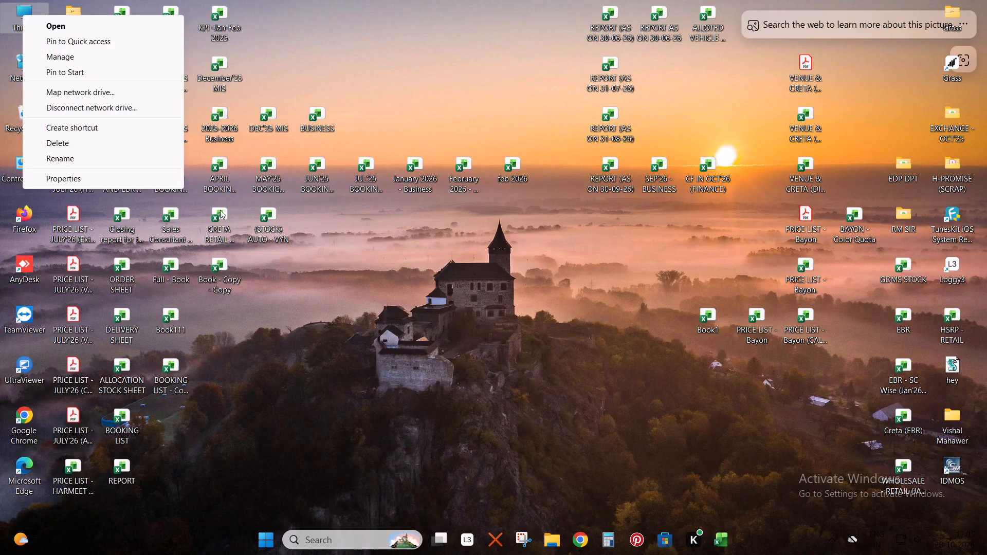
pyautogui.click(121, 177)
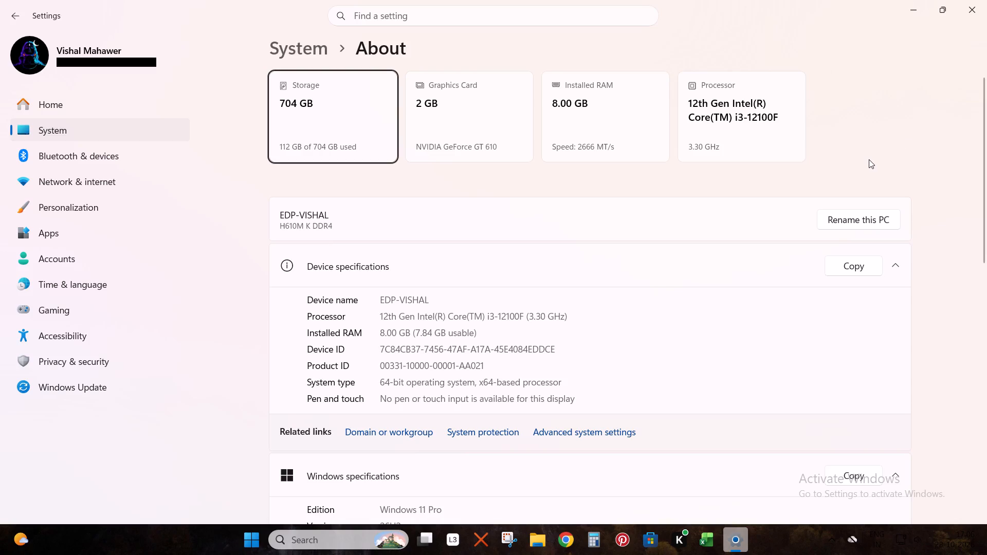
pyautogui.scroll(-2, 868, 158)
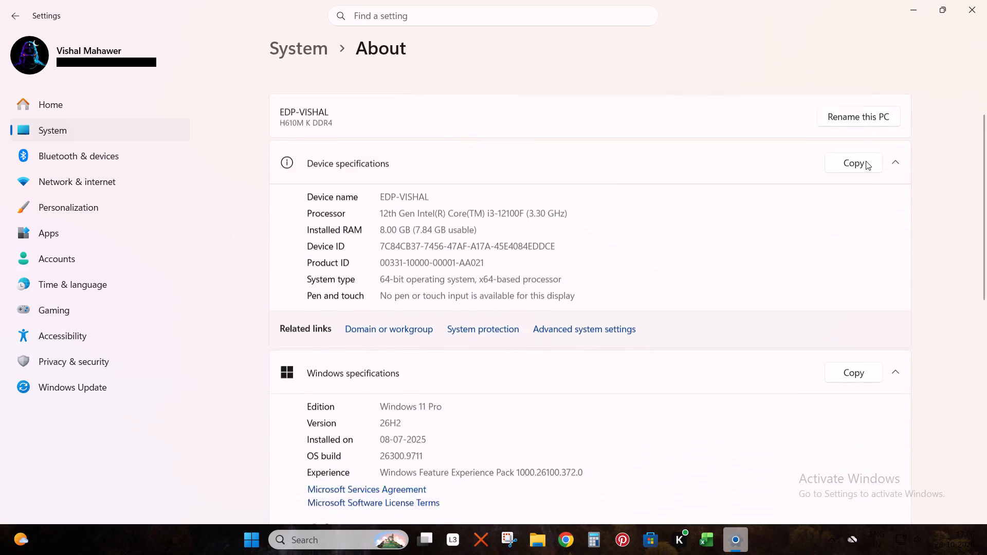
pyautogui.scroll(1, 866, 161)
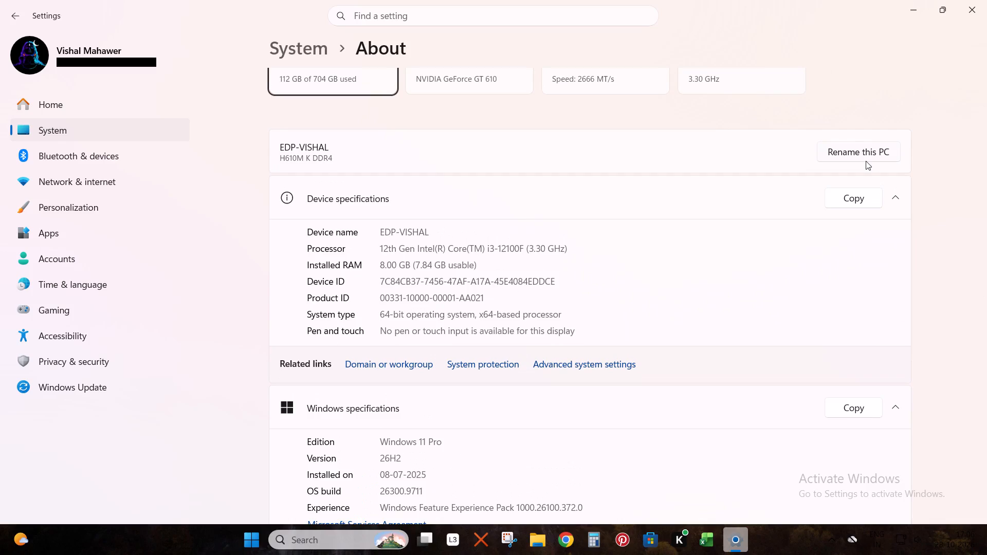
pyautogui.scroll(1, 866, 161)
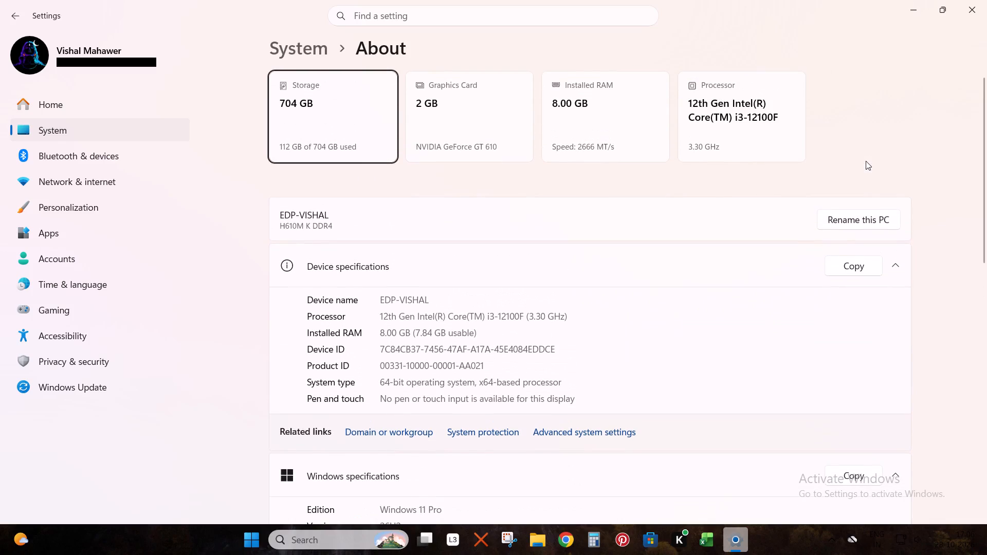
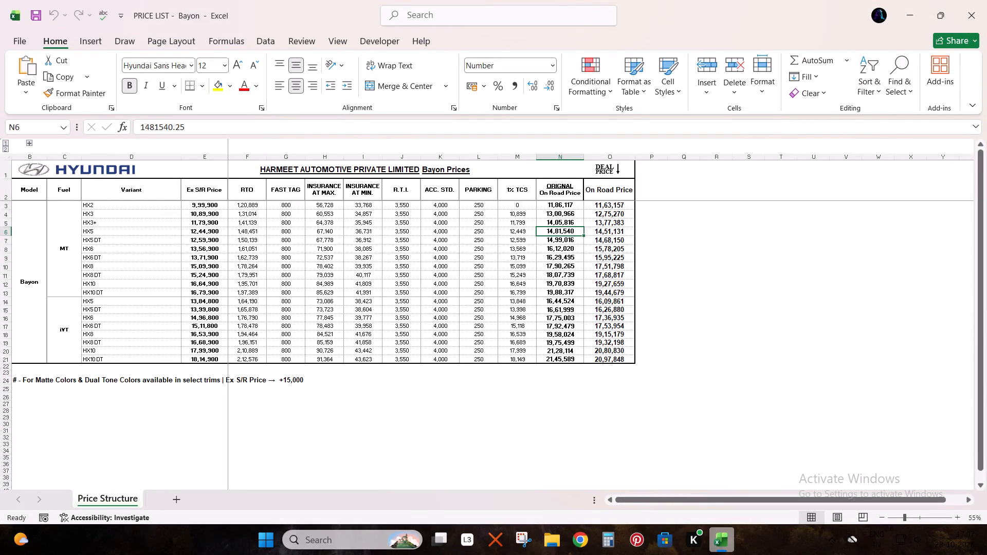
# Close the PRICE LIST - Bayon workbook.
pyautogui.scroll(4, 642, 333)
pyautogui.click(986, 0)
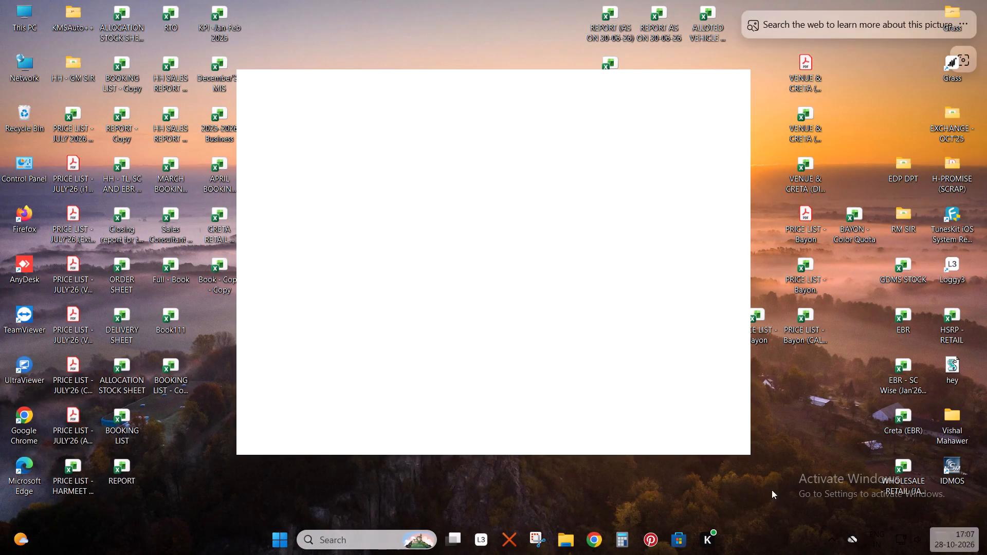
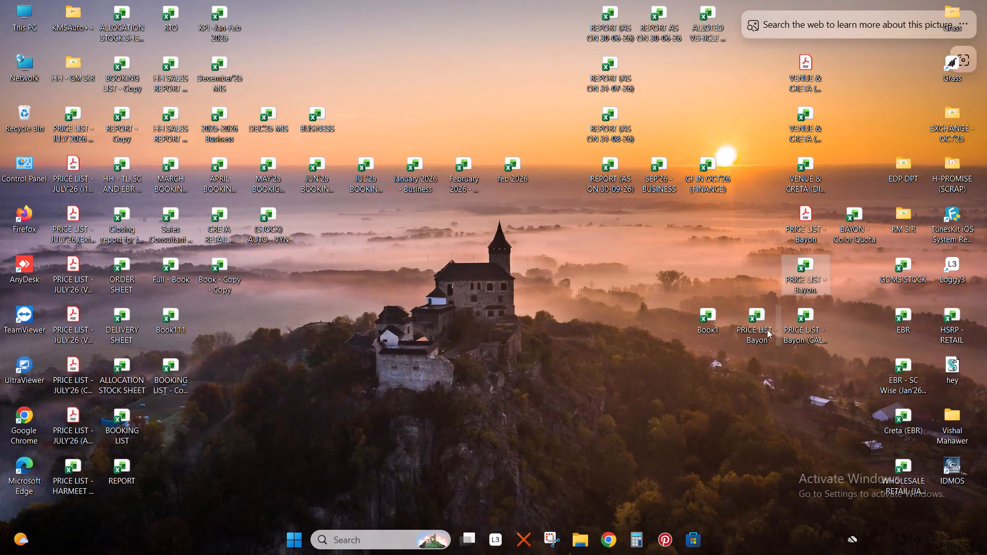
# Open the two Bayon price list workbooks on the desktop one after the other to compare their prices, closing each.
pyautogui.doubleClick(767, 329)
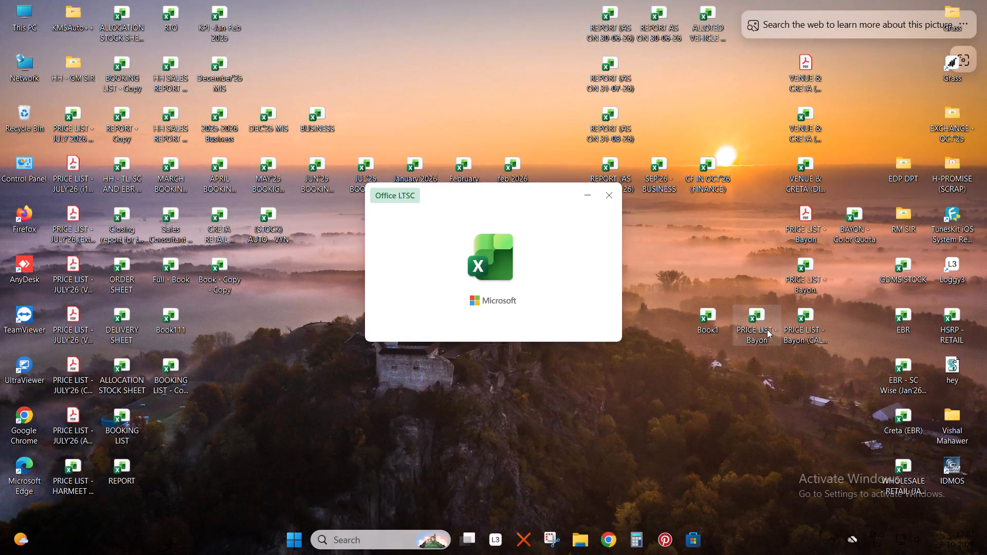
pyautogui.click(617, 238)
pyautogui.click(605, 301)
pyautogui.click(462, 299)
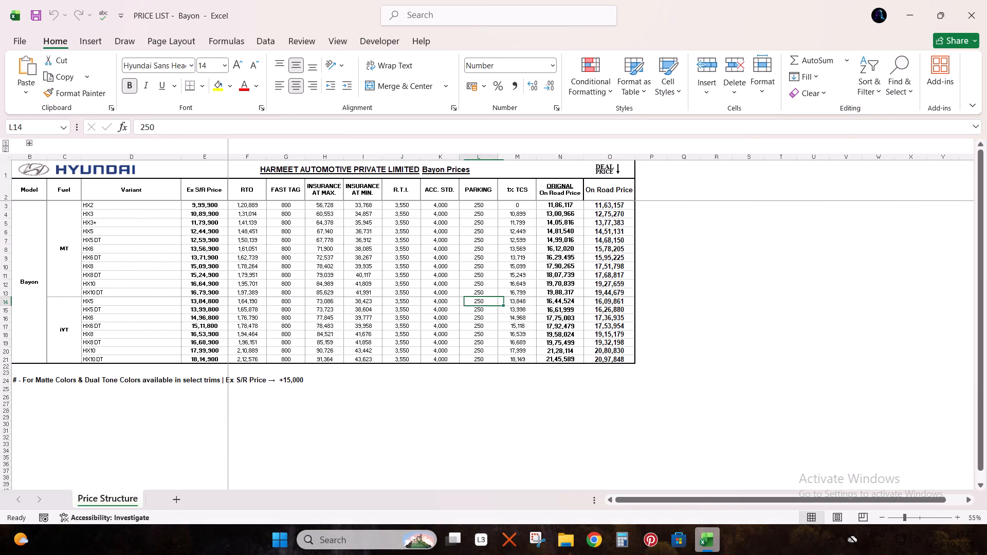
pyautogui.click(986, 0)
pyautogui.doubleClick(799, 276)
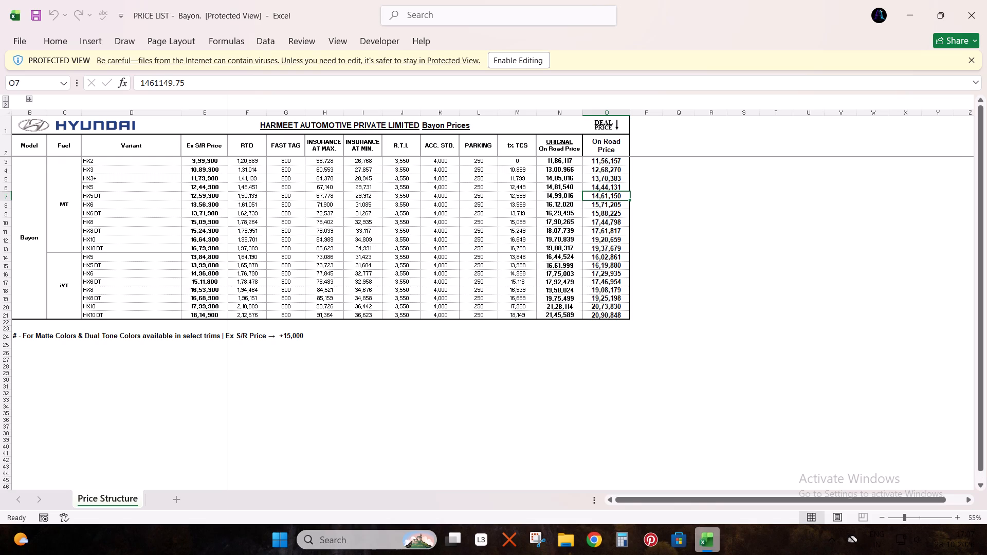
pyautogui.click(986, 0)
# Refresh the desktop and delete the outdated "PRICE LIST - Bayon." workbook, the one whose name ends with a period.
pyautogui.rightClick(617, 235)
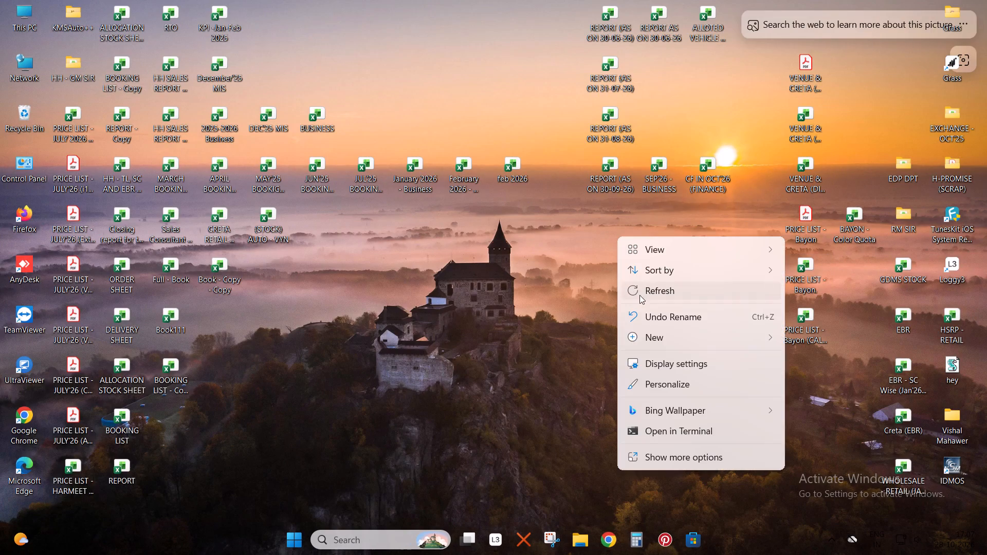
pyautogui.click(639, 295)
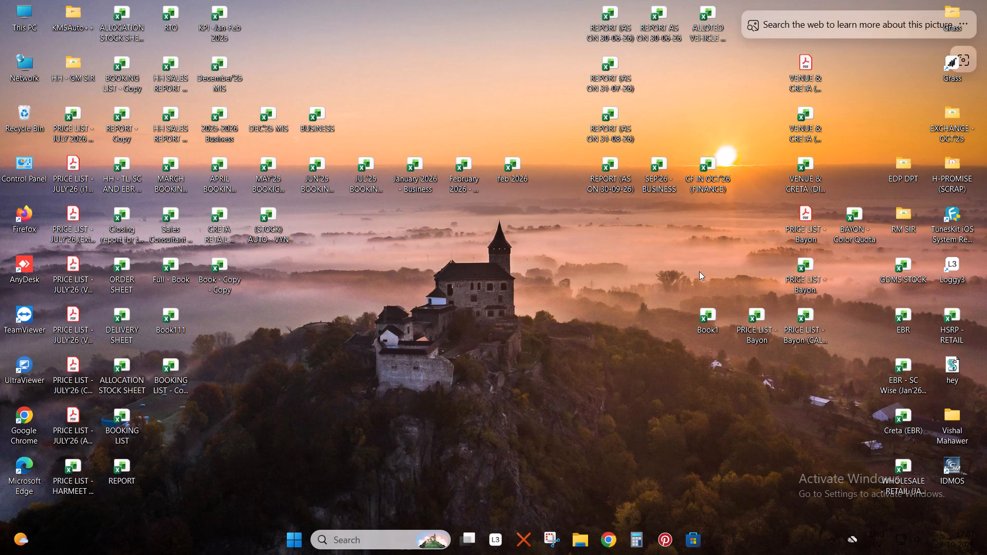
pyautogui.click(807, 272)
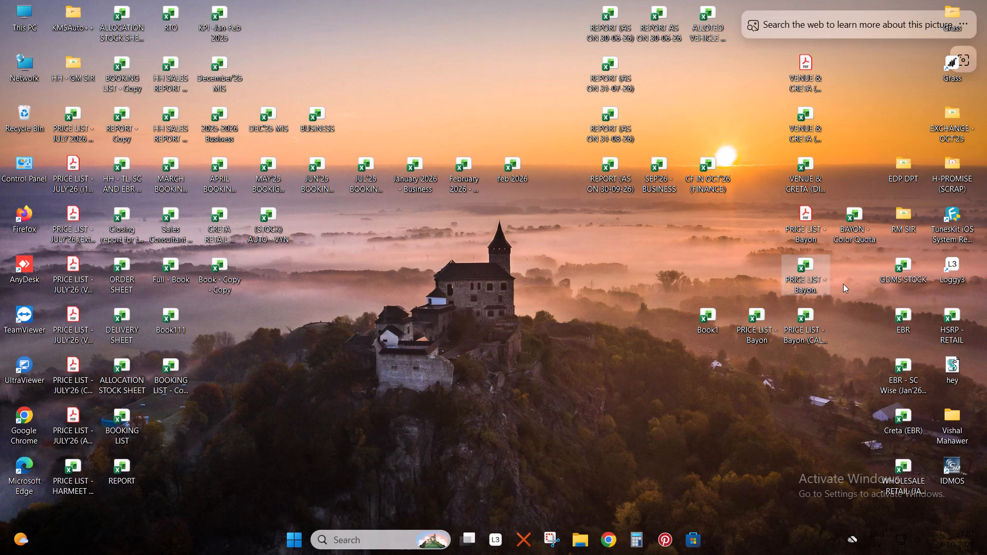
pyautogui.press('Delete')
# Move the remaining PRICE LIST - Bayon workbook into the deleted file's place on the desktop, below the Bayon PDF.
pyautogui.moveTo(762, 324); pyautogui.dragTo(781, 313)
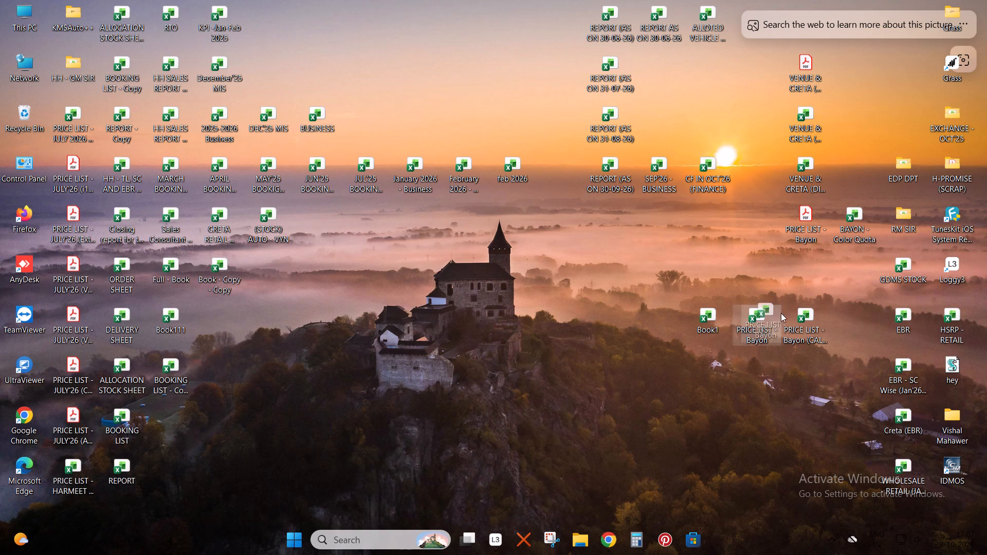
pyautogui.moveTo(781, 313); pyautogui.dragTo(814, 277)
# Open the PRICE LIST - Bayon PDF to review its prices, and close it.
pyautogui.doubleClick(809, 226)
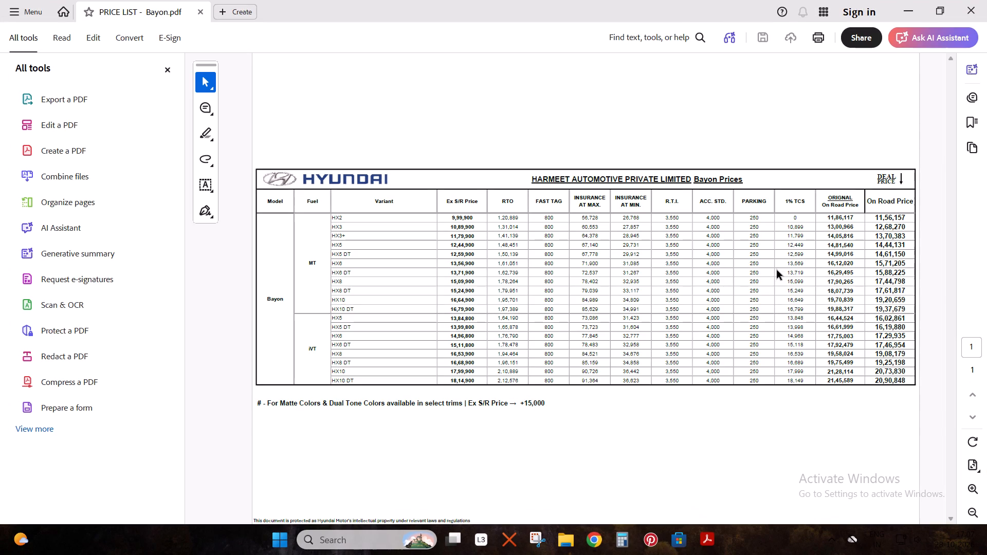
pyautogui.click(986, 0)
# Open the PRICE LIST - Bayon workbook and check the HX2 and HX3 MT component sums against both on-road prices, using each insurance amount.
pyautogui.doubleClick(820, 282)
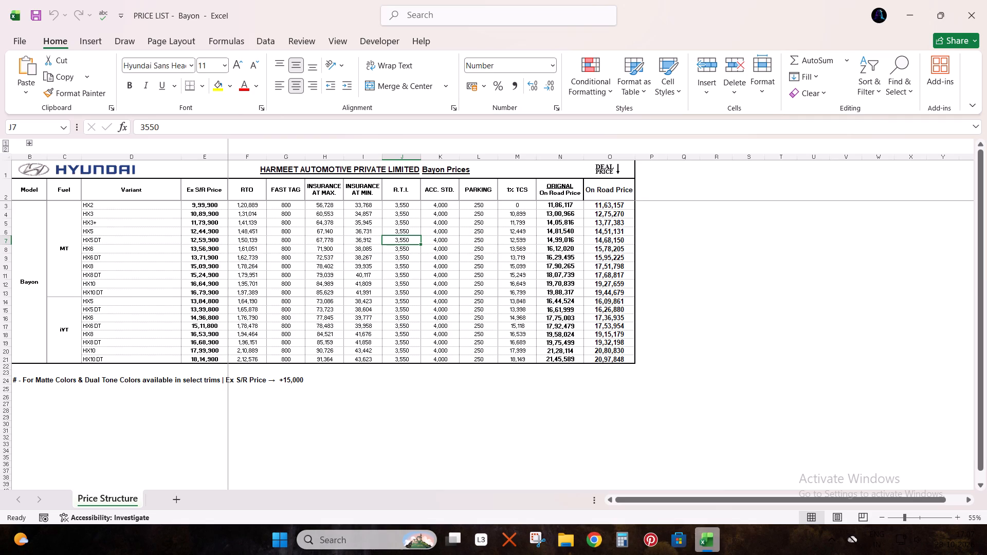
pyautogui.moveTo(687, 495); pyautogui.dragTo(539, 494)
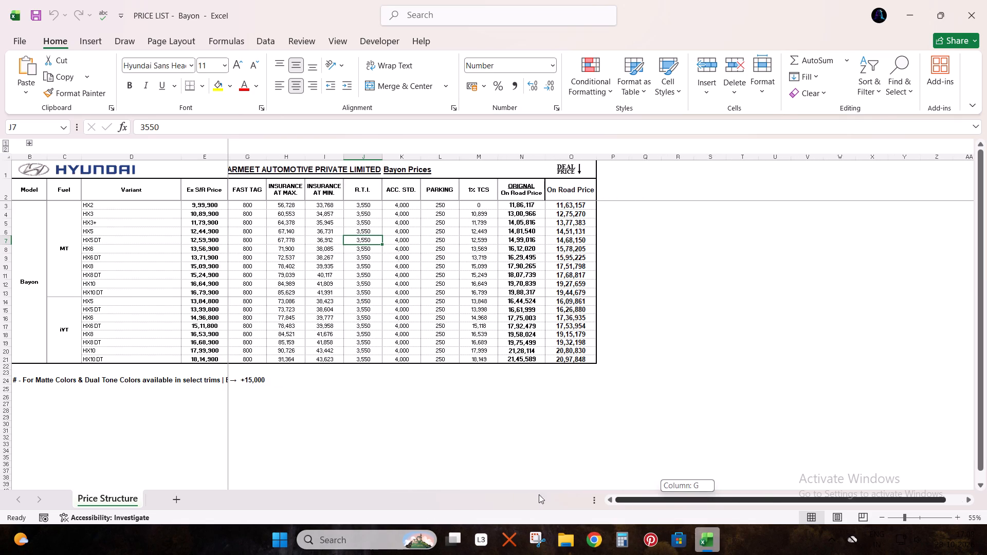
pyautogui.moveTo(539, 494); pyautogui.dragTo(457, 502)
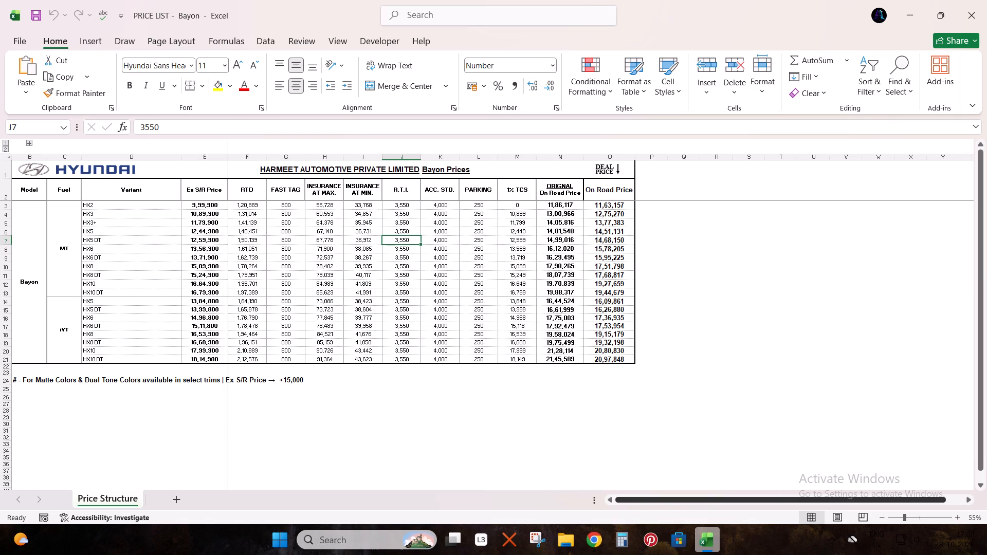
pyautogui.moveTo(218, 207); pyautogui.dragTo(520, 206)
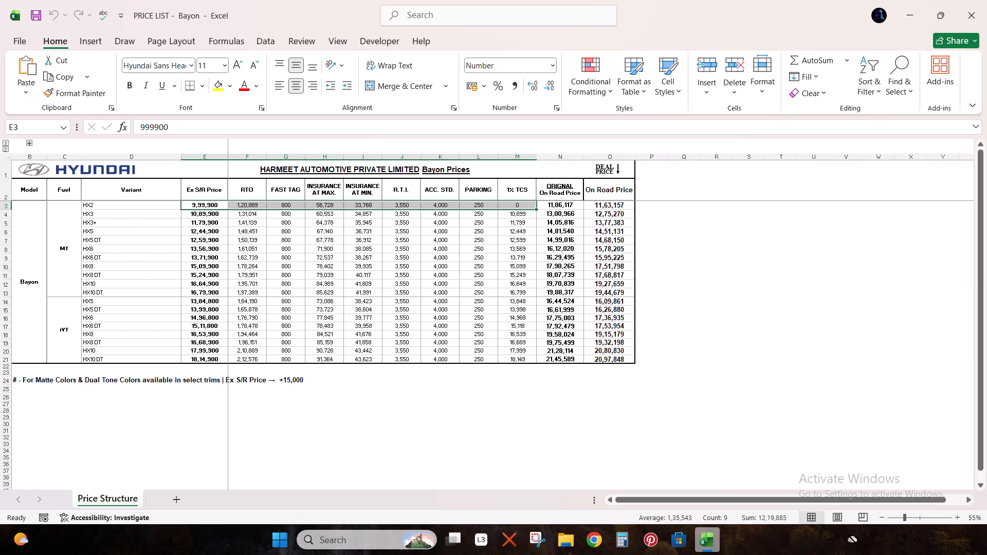
pyautogui.keyDown('ctrl'); pyautogui.click(333, 207); pyautogui.keyUp('ctrl')
pyautogui.keyDown('ctrl'); pyautogui.click(334, 205); pyautogui.keyUp('ctrl')
pyautogui.keyDown('ctrl'); pyautogui.click(358, 206); pyautogui.keyUp('ctrl')
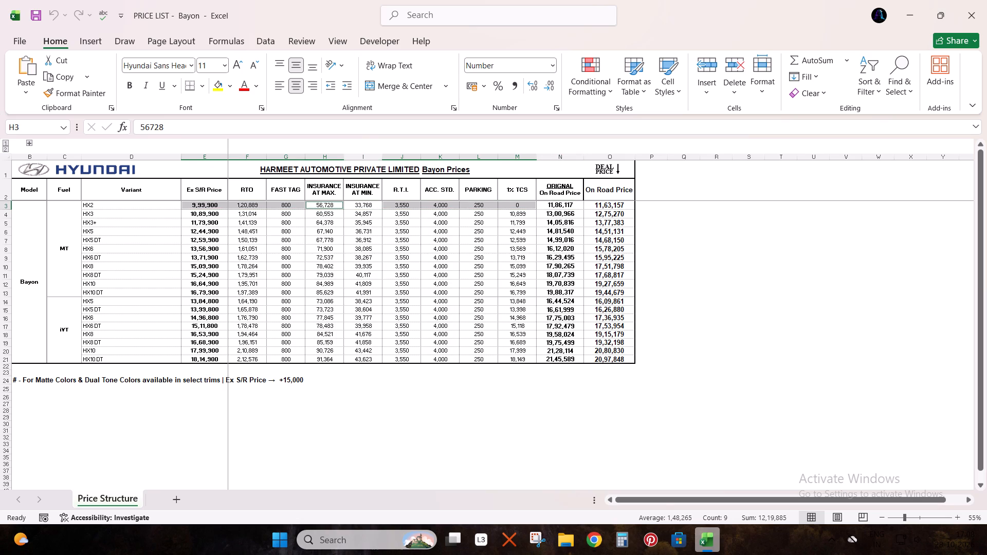
pyautogui.moveTo(207, 214); pyautogui.dragTo(507, 210)
pyautogui.keyDown('ctrl'); pyautogui.click(327, 214); pyautogui.keyUp('ctrl')
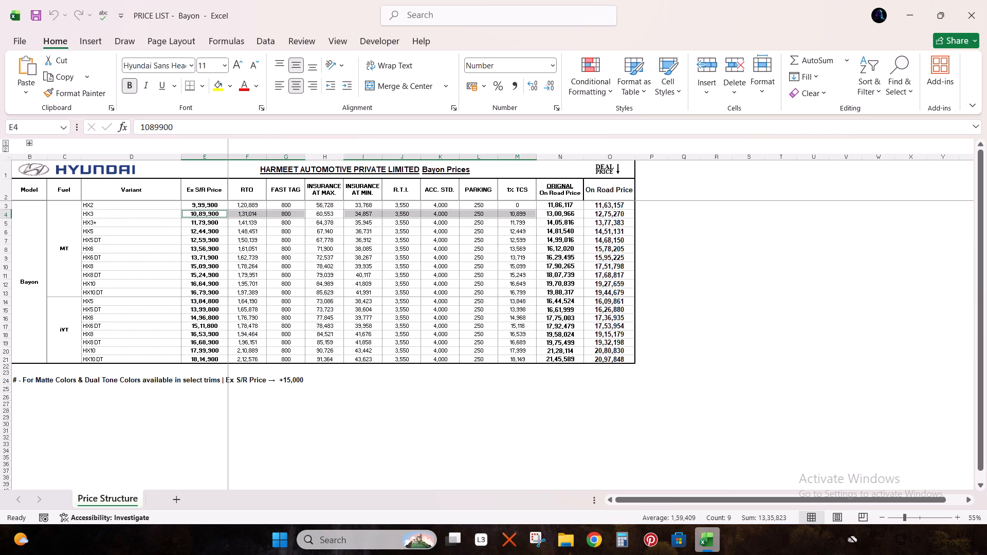
pyautogui.keyDown('ctrl'); pyautogui.moveTo(332, 215); pyautogui.dragTo(336, 215); pyautogui.keyUp('ctrl')
pyautogui.keyDown('ctrl'); pyautogui.click(361, 213); pyautogui.keyUp('ctrl')
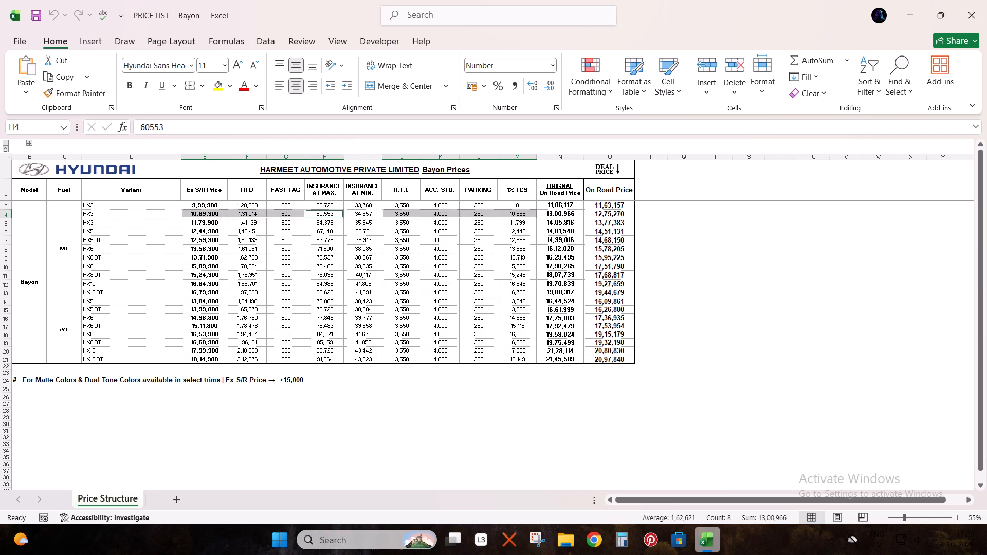
# Check the HX3+ and HX5 MT component sums against both on-road prices, using each insurance amount.
pyautogui.moveTo(212, 225); pyautogui.dragTo(510, 225)
pyautogui.keyDown('ctrl'); pyautogui.click(328, 221); pyautogui.keyUp('ctrl')
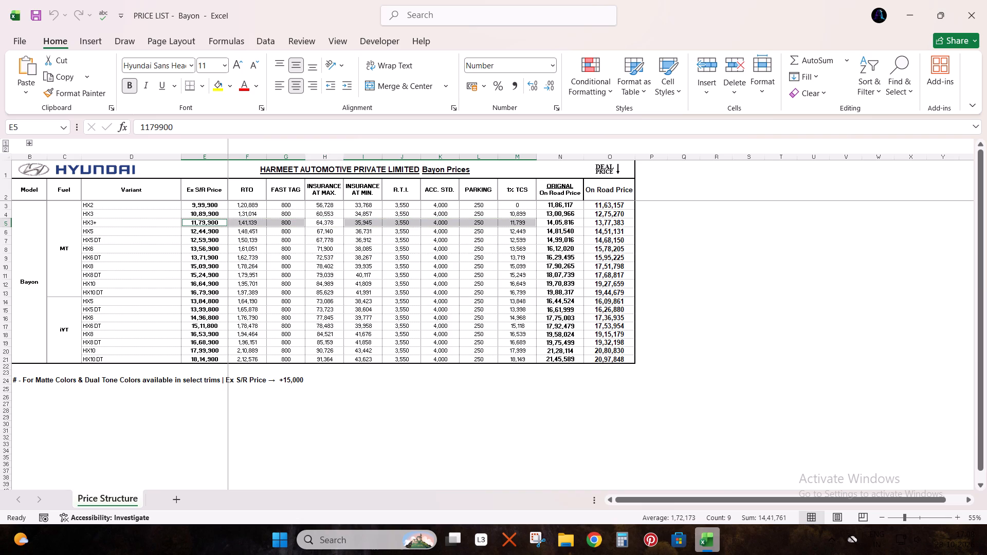
pyautogui.keyDown('ctrl'); pyautogui.click(336, 223); pyautogui.keyUp('ctrl')
pyautogui.keyDown('ctrl'); pyautogui.click(355, 224); pyautogui.keyUp('ctrl')
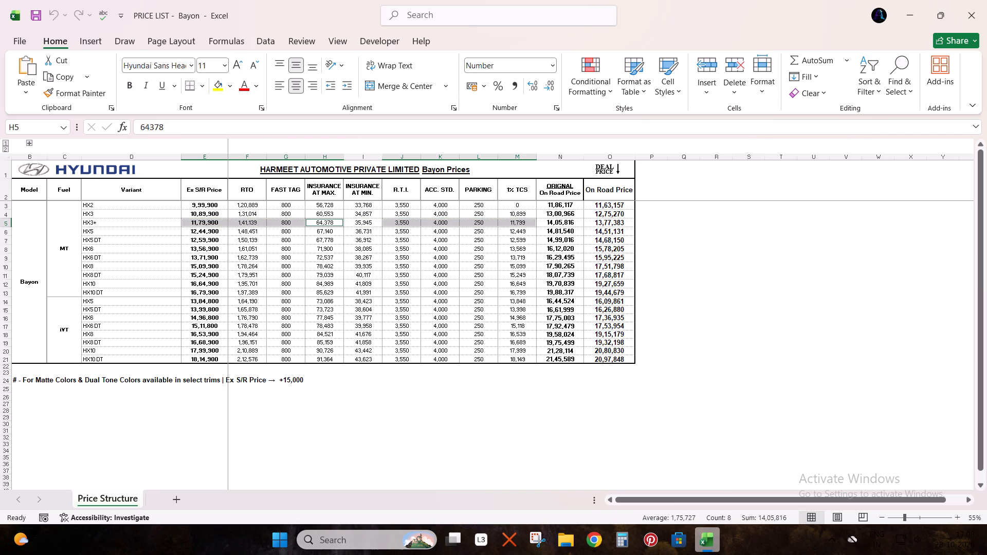
pyautogui.moveTo(209, 232); pyautogui.dragTo(218, 232)
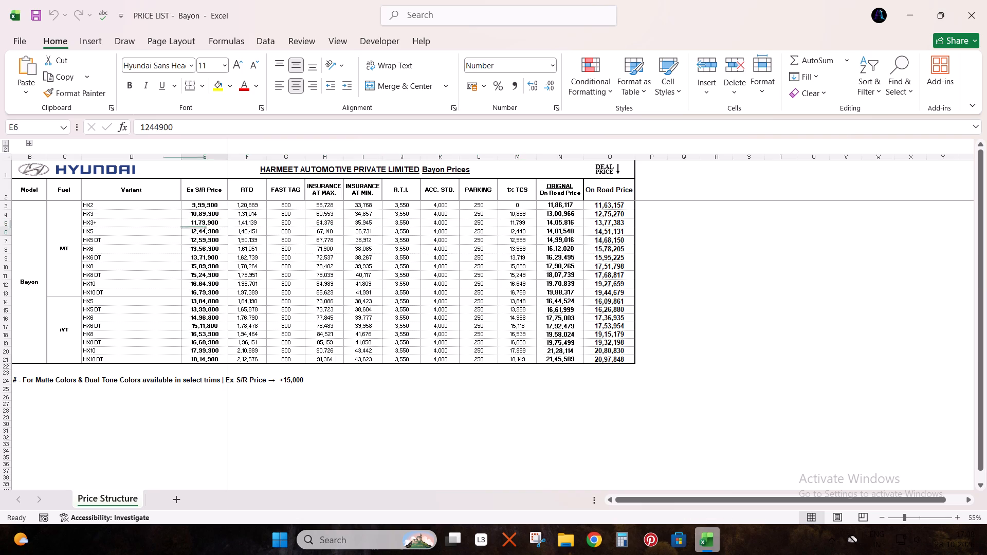
pyautogui.moveTo(218, 232); pyautogui.dragTo(518, 229)
pyautogui.keyDown('ctrl'); pyautogui.click(336, 232); pyautogui.keyUp('ctrl')
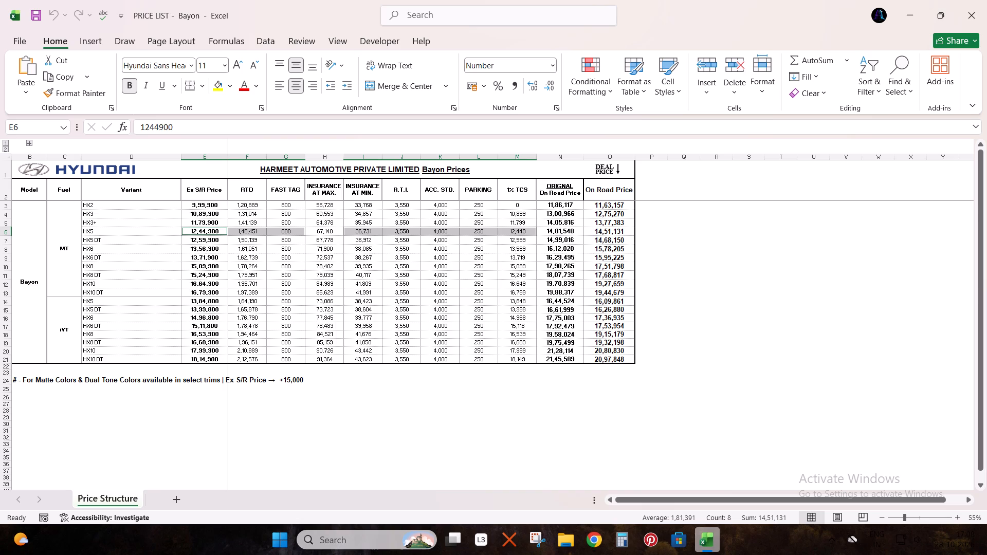
pyautogui.keyDown('ctrl'); pyautogui.click(356, 232); pyautogui.keyUp('ctrl')
pyautogui.keyDown('ctrl'); pyautogui.click(337, 231); pyautogui.keyUp('ctrl')
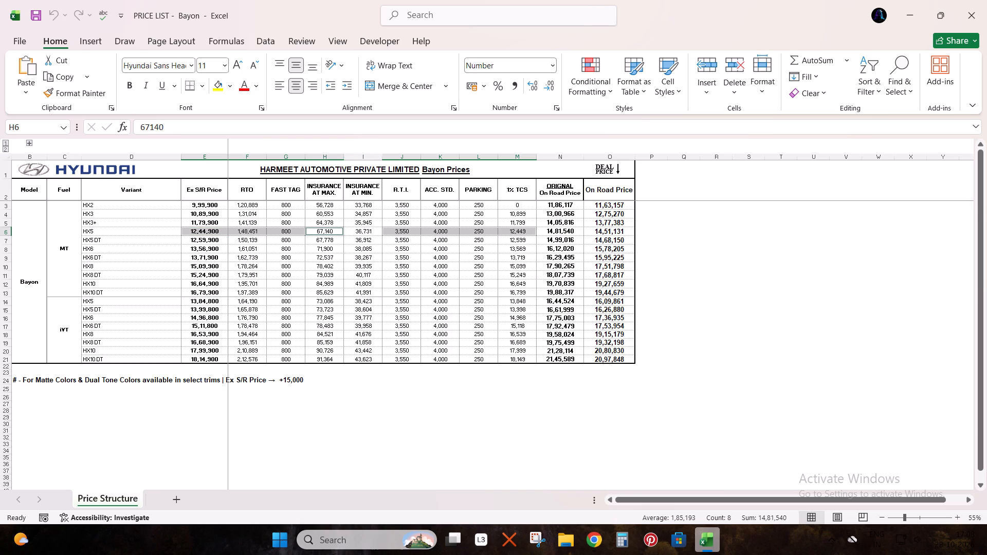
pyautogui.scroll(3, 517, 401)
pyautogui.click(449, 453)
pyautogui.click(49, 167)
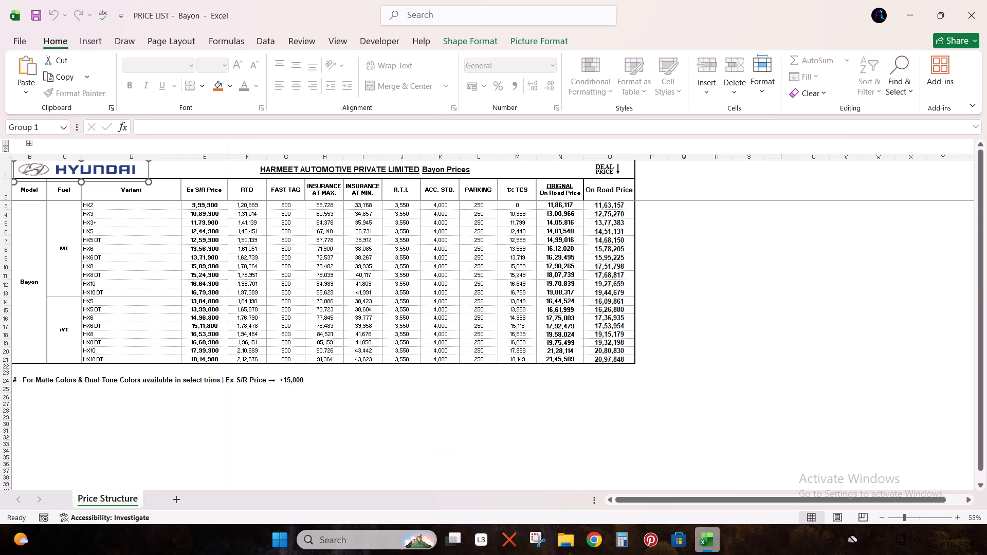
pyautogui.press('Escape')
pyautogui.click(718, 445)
# Select the price table with its footnote (B1:O24) and set up printing of only the selection to Microsoft Print to PDF.
pyautogui.click(448, 361)
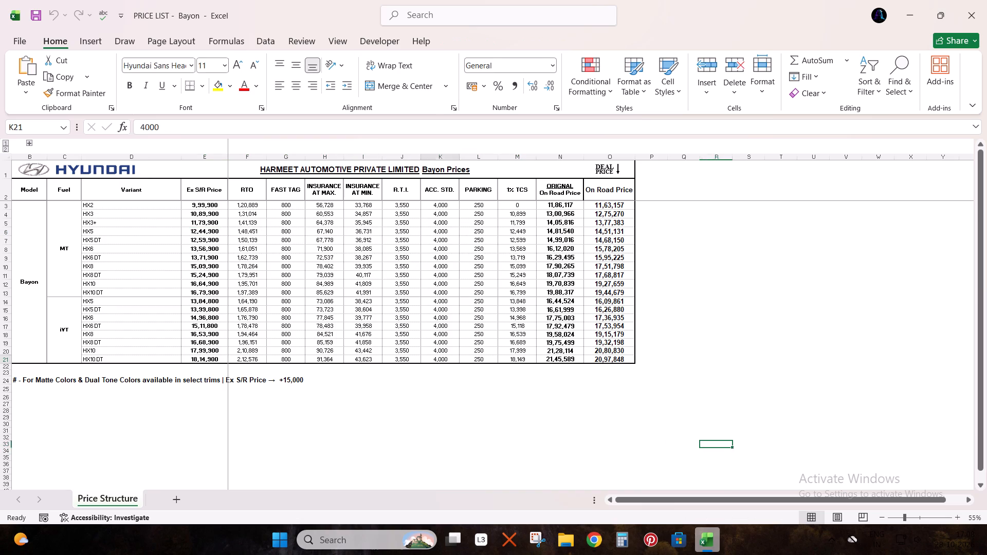
pyautogui.hotkey('ctrl', 'Up')
pyautogui.hotkey('ctrl', 'Left')
pyautogui.hotkey('ctrl', 'Up')
pyautogui.hotkey('ctrl', 'Left')
pyautogui.hotkey('ctrl', 'Left')
pyautogui.hotkey('ctrl', 'shift', 'Right')
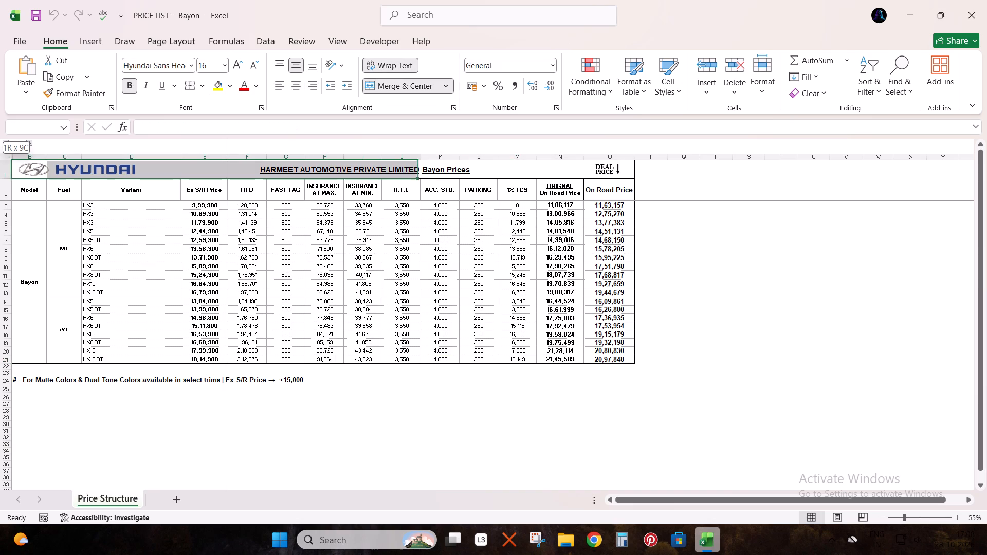
pyautogui.hotkey('ctrl', 'shift', 'Right')
pyautogui.hotkey('ctrl', 'shift', 'Down')
pyautogui.hotkey('ctrl', 'shift', 'Down')
pyautogui.hotkey('shift', 'Down')
pyautogui.hotkey('shift', 'Down')
pyautogui.hotkey('shift', 'Down')
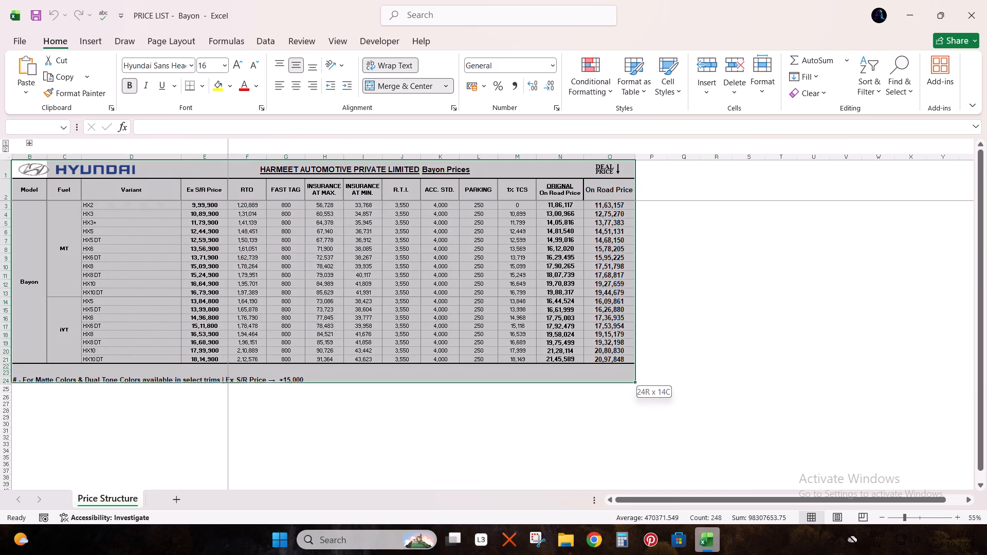
pyautogui.hotkey('ctrl', 'p')
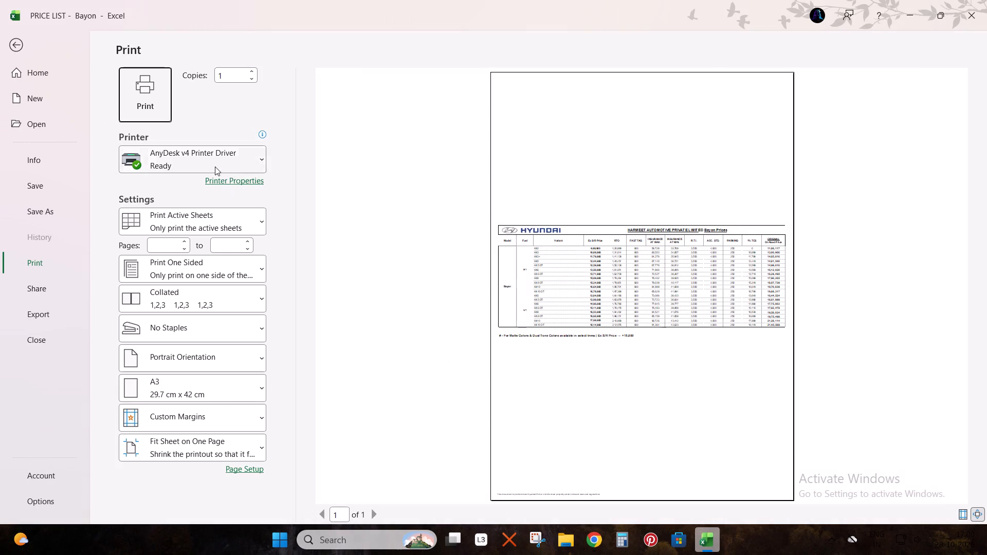
pyautogui.click(214, 166)
pyautogui.click(195, 251)
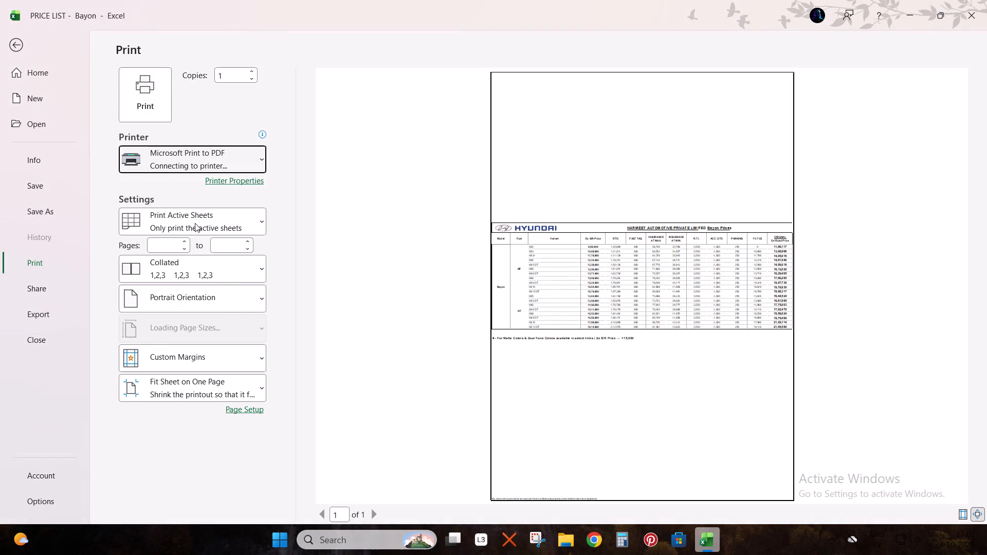
pyautogui.click(195, 223)
pyautogui.click(207, 316)
# Set the print layout to landscape, A4 and Fit Sheet on One Page, and return to the sheet.
pyautogui.click(202, 293)
pyautogui.click(196, 359)
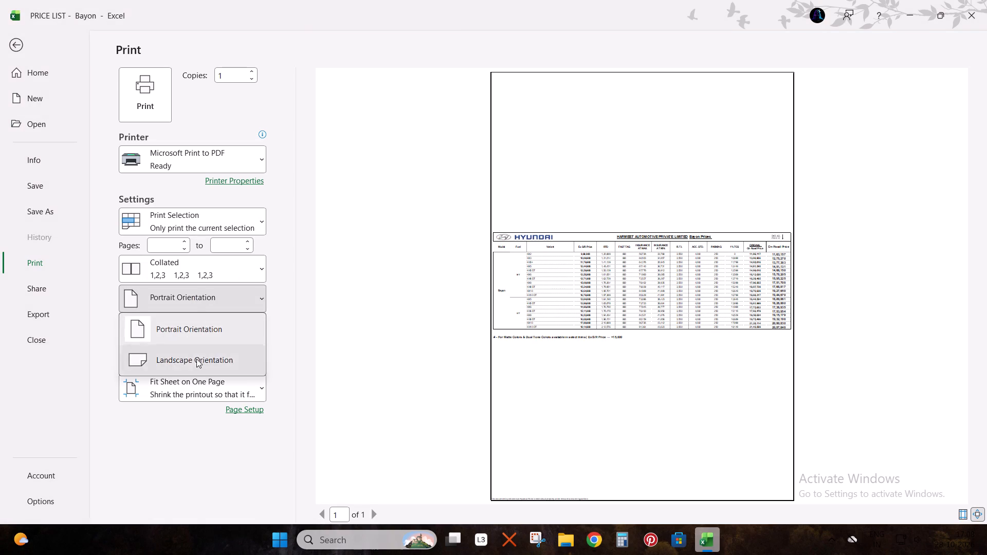
pyautogui.click(197, 392)
pyautogui.click(231, 266)
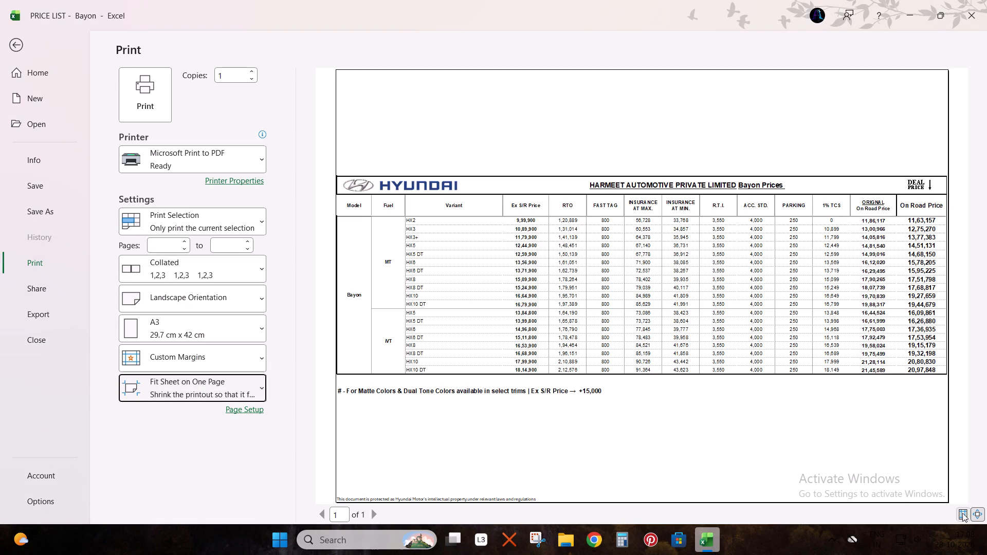
pyautogui.click(245, 327)
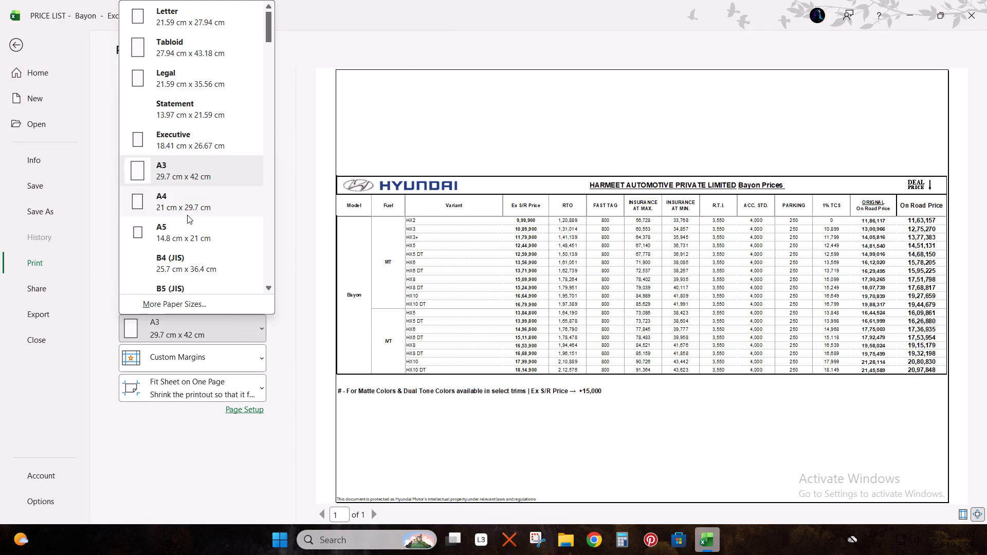
pyautogui.click(188, 204)
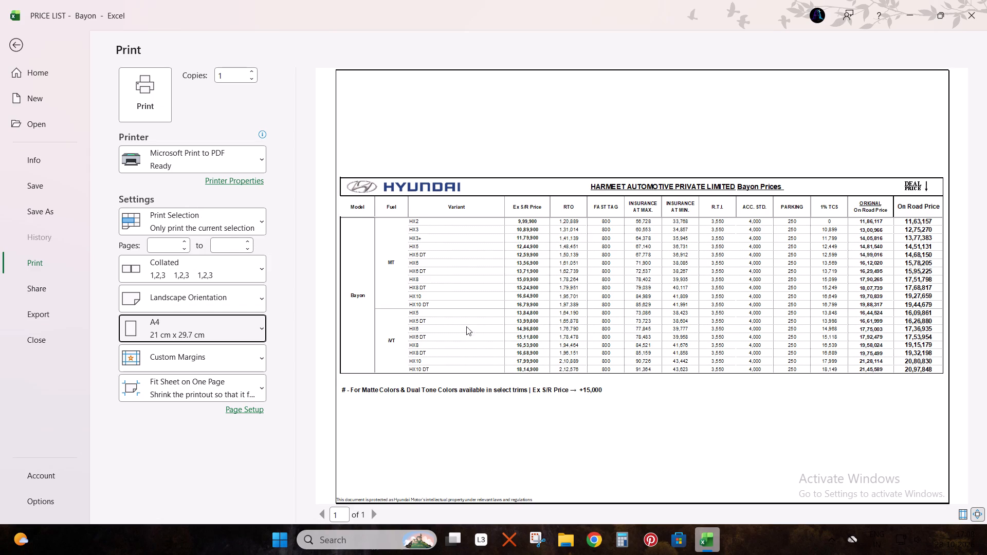
pyautogui.click(19, 40)
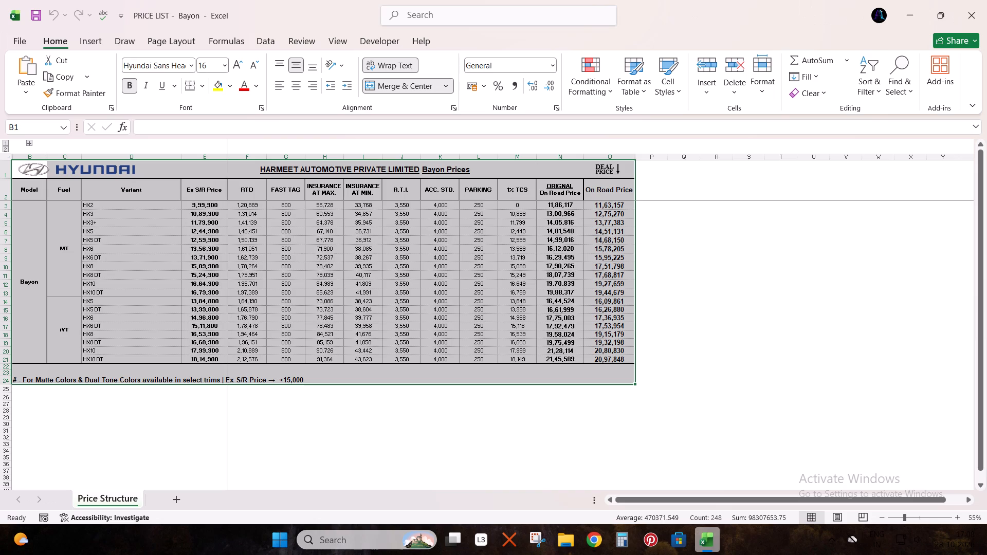
# Select the whole price table (B1:O21) and apply an outside border around it.
pyautogui.click(250, 223)
pyautogui.hotkey('ctrl', 'a')
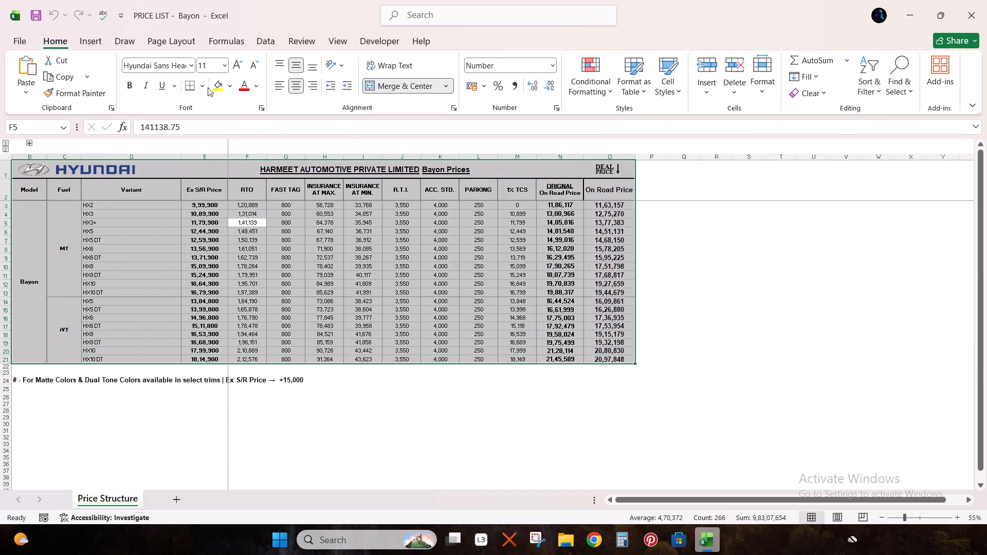
pyautogui.click(204, 86)
pyautogui.click(220, 249)
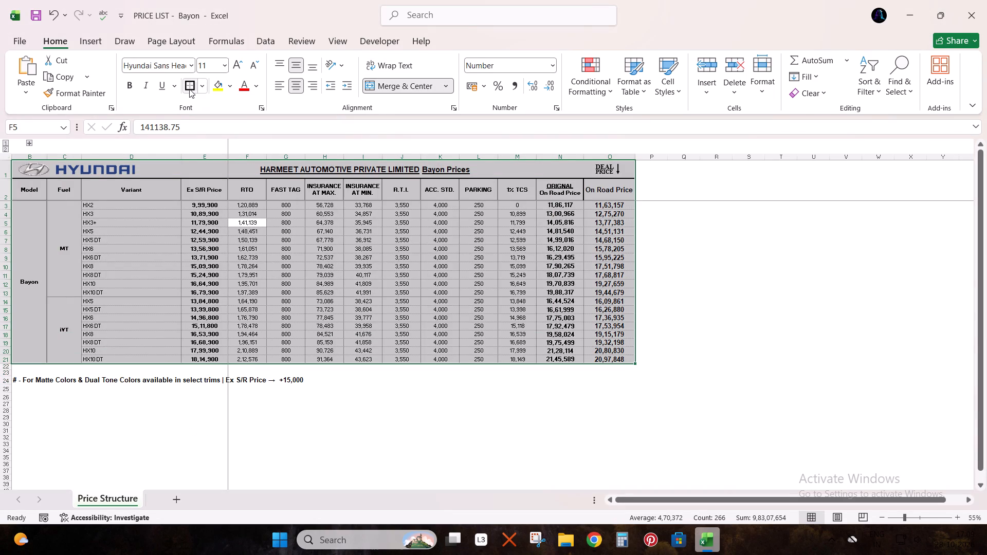
pyautogui.tripleClick(189, 89)
pyautogui.doubleClick(189, 89)
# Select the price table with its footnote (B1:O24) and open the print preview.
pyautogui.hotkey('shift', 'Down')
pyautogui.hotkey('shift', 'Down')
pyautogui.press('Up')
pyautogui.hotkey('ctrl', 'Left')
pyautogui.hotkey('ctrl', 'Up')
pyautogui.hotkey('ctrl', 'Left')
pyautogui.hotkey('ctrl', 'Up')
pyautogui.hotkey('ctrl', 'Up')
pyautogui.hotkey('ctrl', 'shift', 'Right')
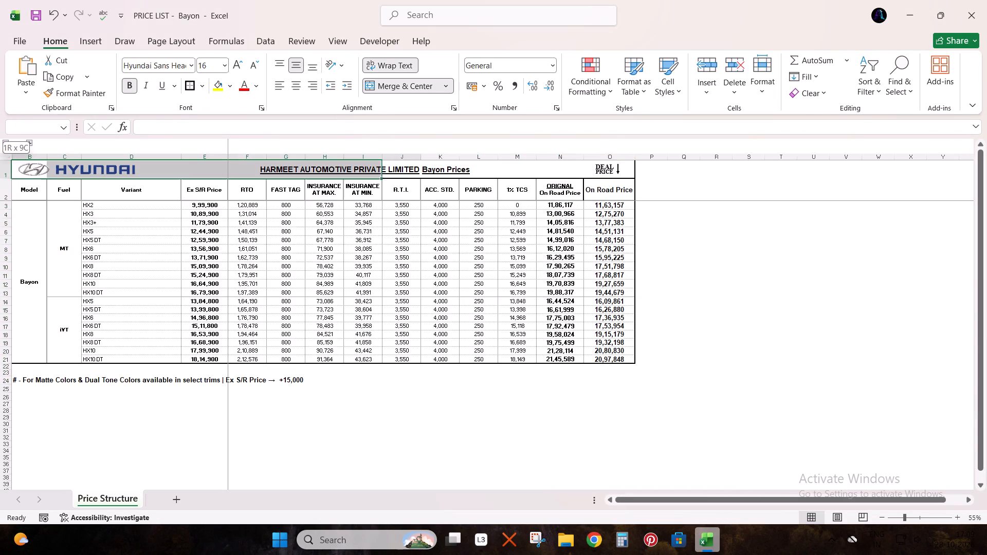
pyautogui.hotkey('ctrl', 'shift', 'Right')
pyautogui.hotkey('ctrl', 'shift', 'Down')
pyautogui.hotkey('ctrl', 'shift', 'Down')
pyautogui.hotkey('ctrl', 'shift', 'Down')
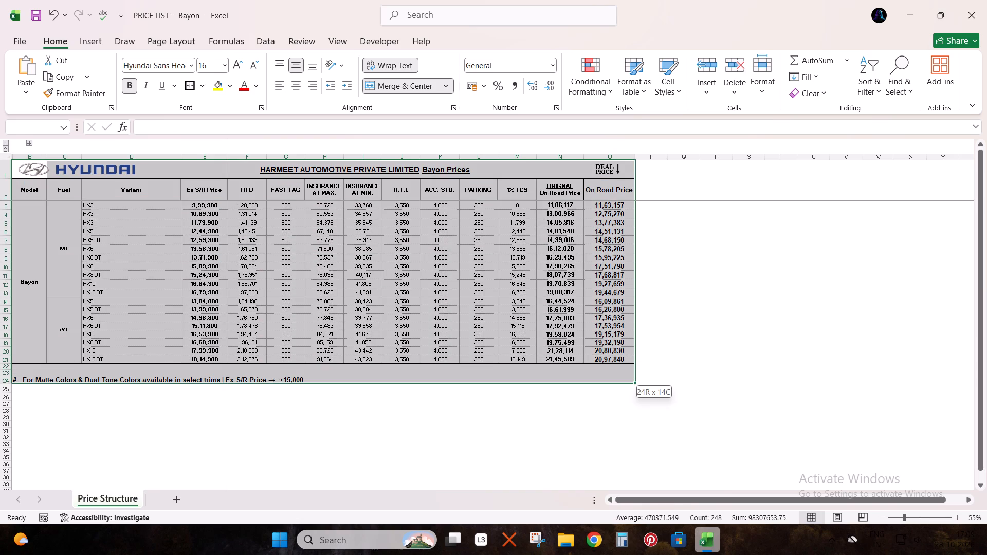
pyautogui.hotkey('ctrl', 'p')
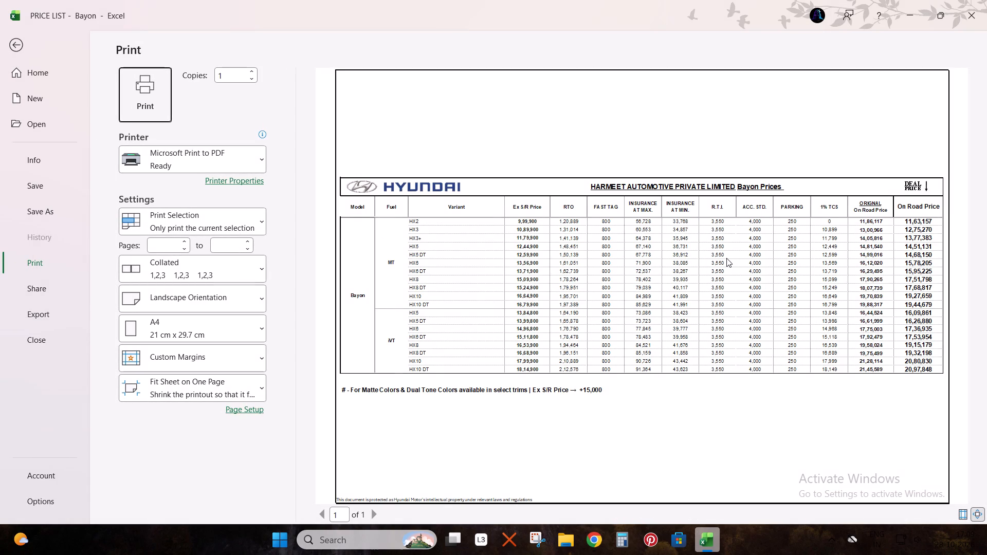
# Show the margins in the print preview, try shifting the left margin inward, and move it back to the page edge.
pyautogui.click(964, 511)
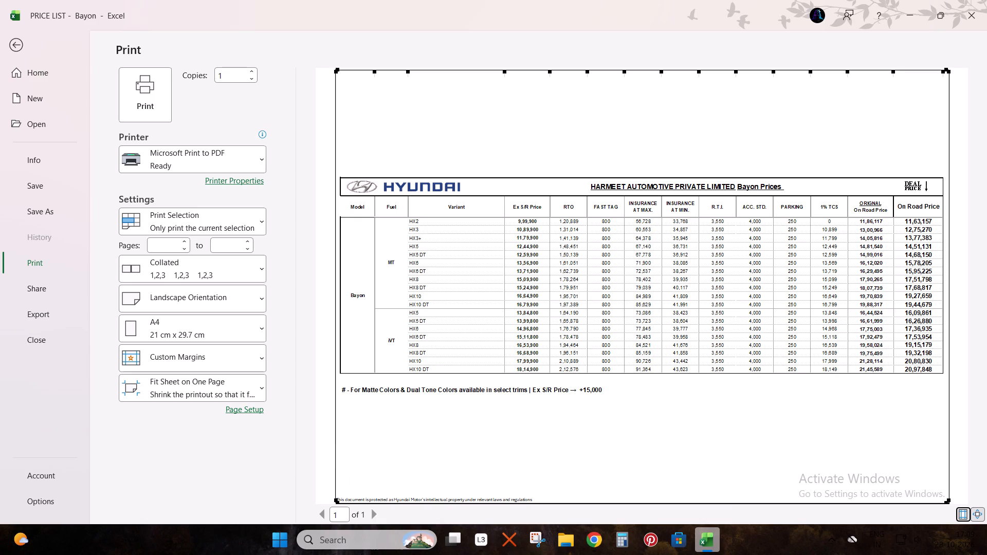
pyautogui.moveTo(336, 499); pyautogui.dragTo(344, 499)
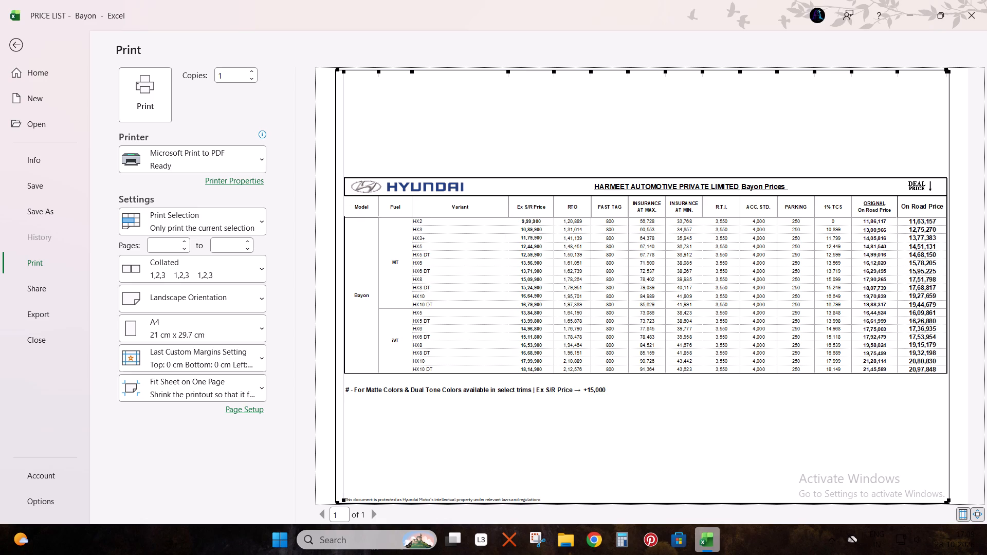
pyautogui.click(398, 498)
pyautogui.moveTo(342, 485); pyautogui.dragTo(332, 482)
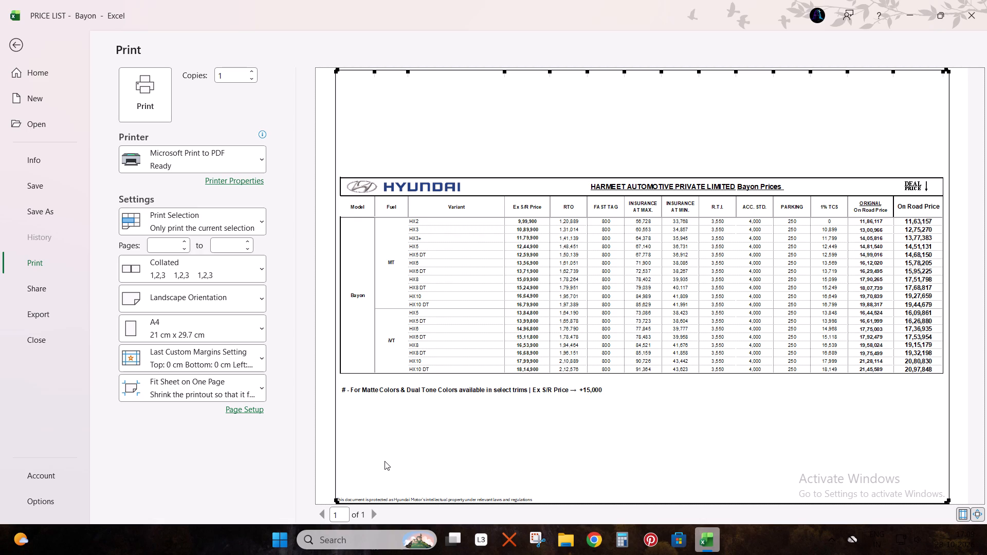
# Close the workbook without saving its changes, refresh the desktop and reopen the PRICE LIST - Bayon workbook.
pyautogui.click(986, 0)
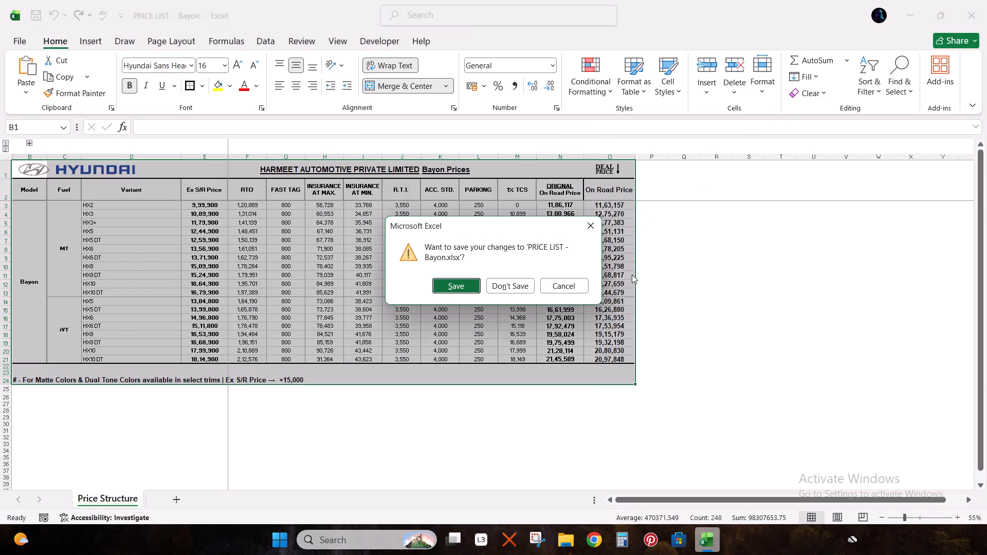
pyautogui.click(511, 289)
pyautogui.rightClick(515, 263)
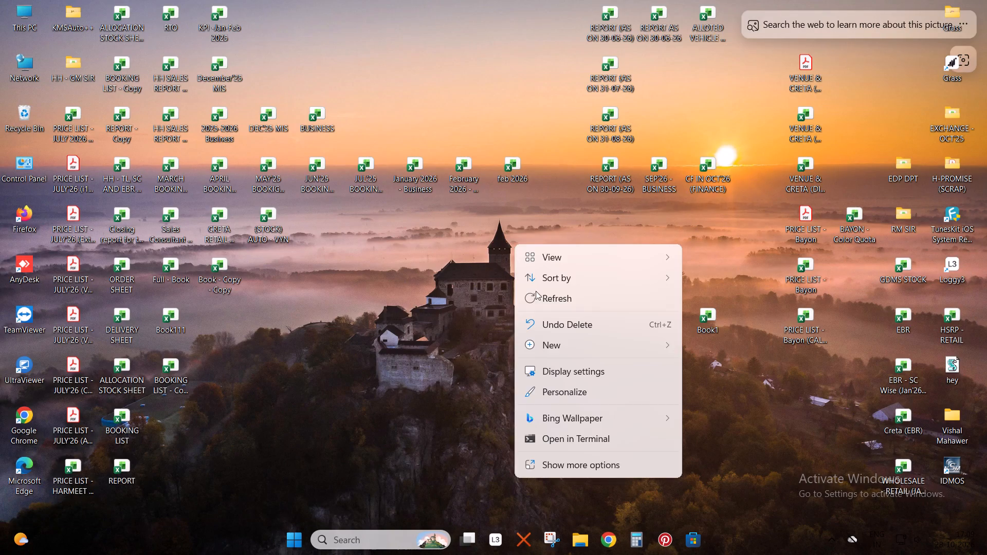
pyautogui.click(545, 305)
pyautogui.doubleClick(790, 279)
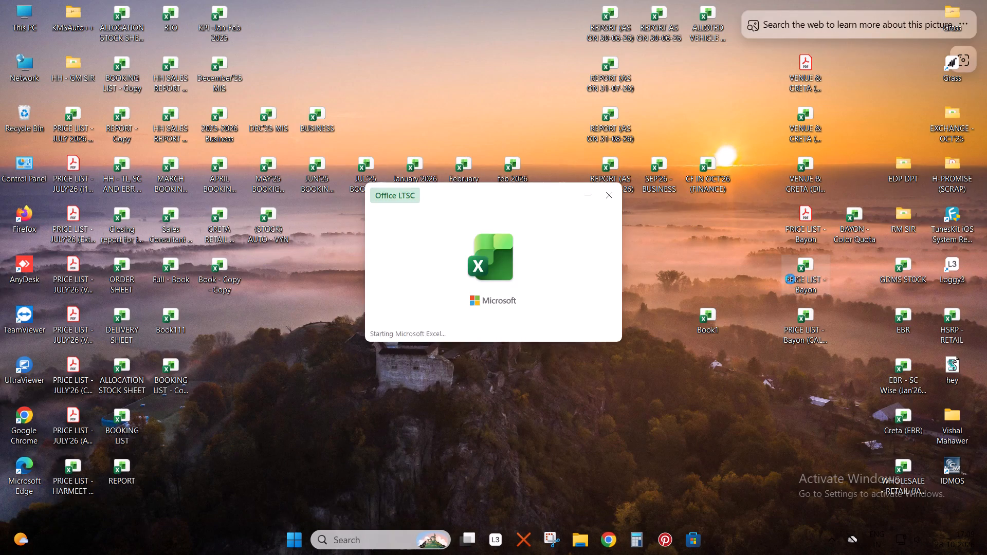
# Select the whole price table (B1:O21) and apply an outside border around it.
pyautogui.click(413, 275)
pyautogui.hotkey('ctrl', 'a')
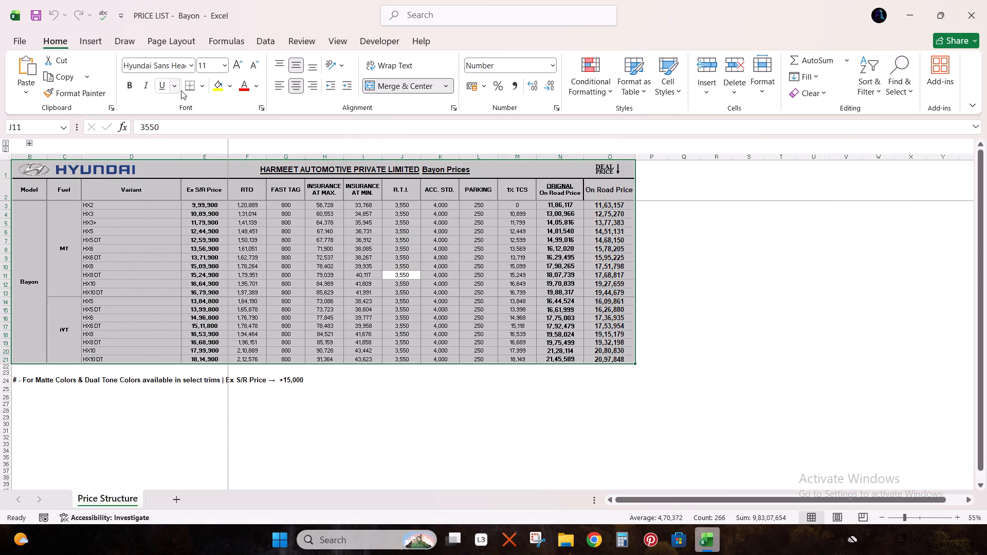
pyautogui.click(204, 89)
pyautogui.click(207, 257)
pyautogui.tripleClick(188, 88)
pyautogui.doubleClick(188, 88)
pyautogui.tripleClick(188, 88)
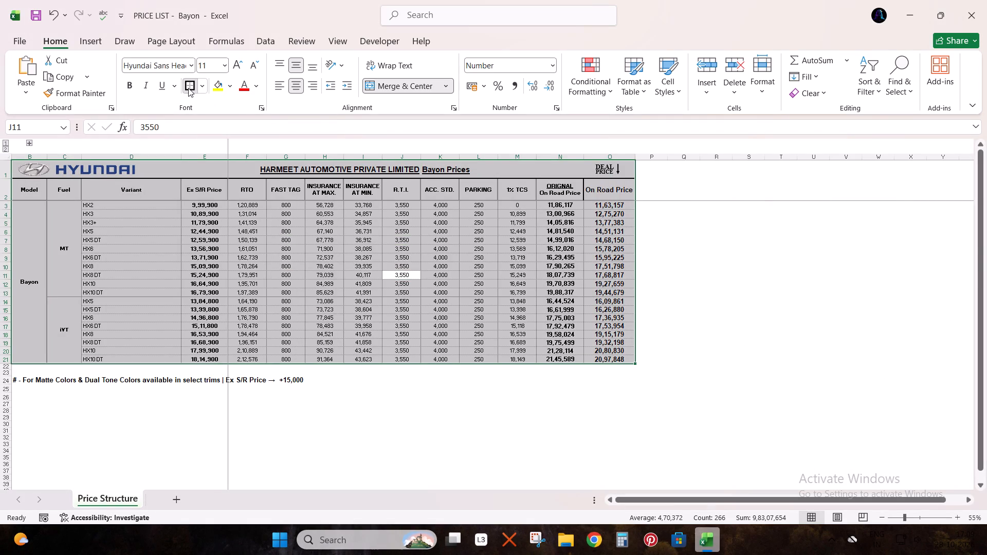
pyautogui.doubleClick(188, 88)
# Expand the collapsed column group to show column A beside the price table.
pyautogui.click(94, 231)
pyautogui.click(27, 142)
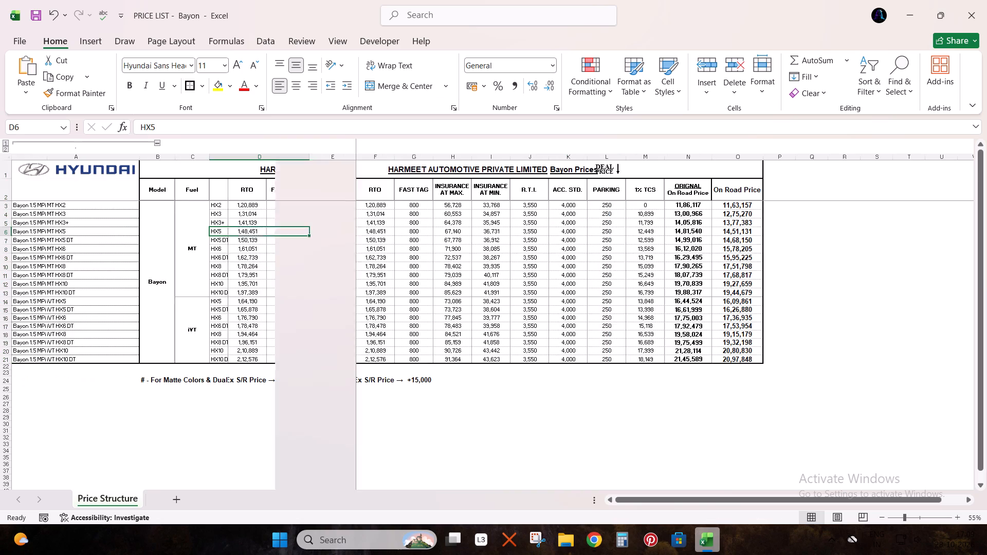
pyautogui.click(155, 274)
pyautogui.click(354, 302)
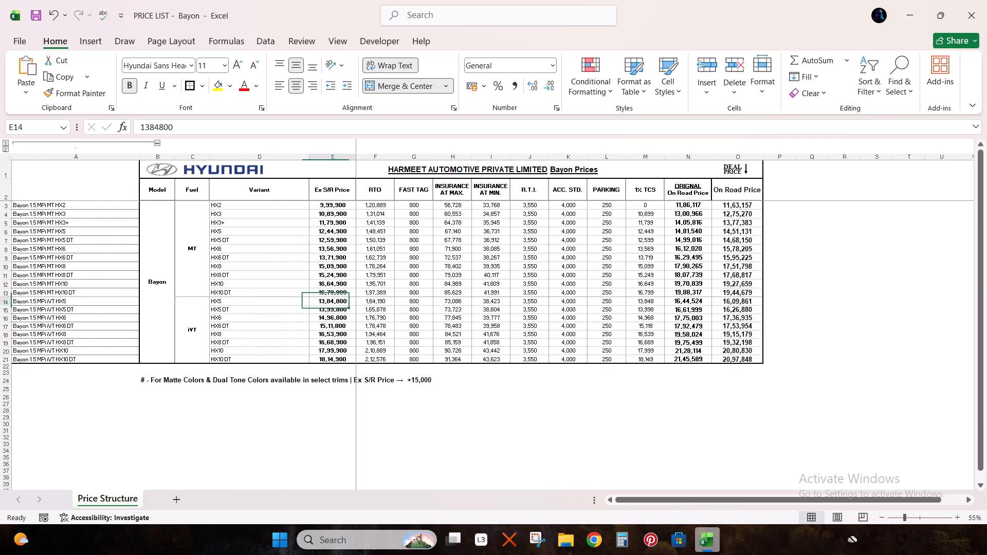
pyautogui.moveTo(325, 173); pyautogui.dragTo(352, 230)
pyautogui.moveTo(294, 176); pyautogui.dragTo(295, 211)
pyautogui.click(173, 267)
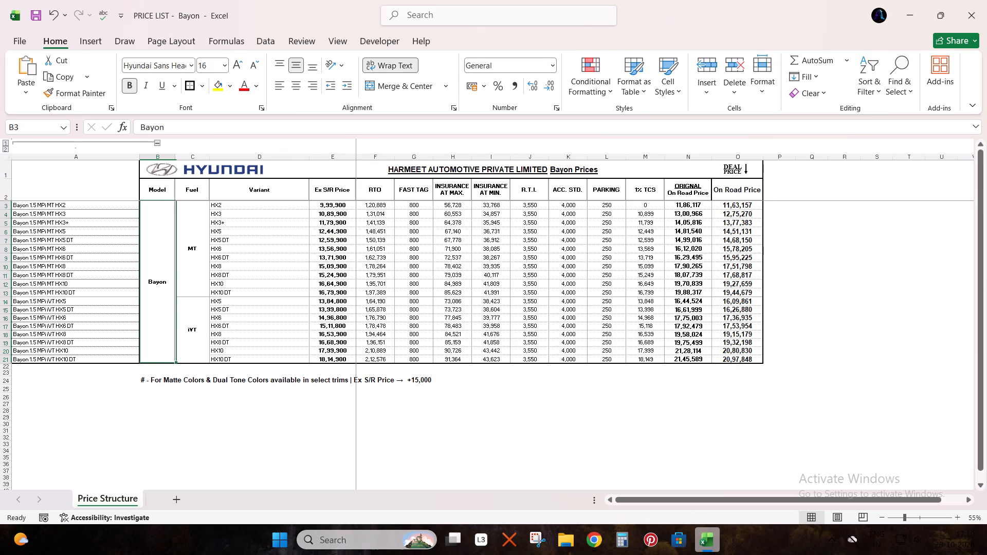
# Reselect the price table from the Hyundai header to the last variant row (B1:O21) and reapply the outside border.
pyautogui.hotkey('ctrl', 'Up')
pyautogui.press('Up')
pyautogui.press('Up')
pyautogui.hotkey('ctrl', 'shift', 'Right')
pyautogui.hotkey('ctrl', 'shift', 'Right')
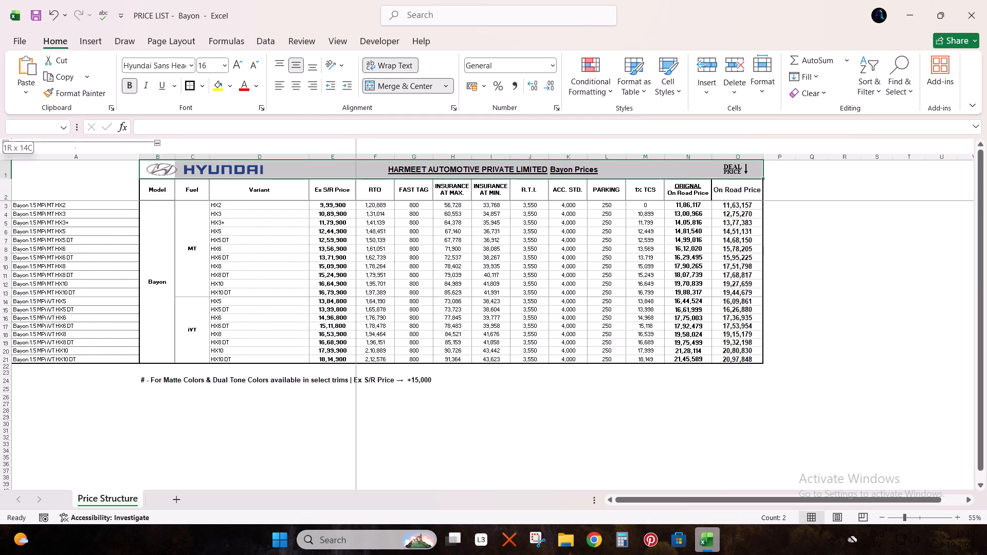
pyautogui.hotkey('ctrl', 'shift', 'Down')
pyautogui.hotkey('ctrl', 'shift', 'Down')
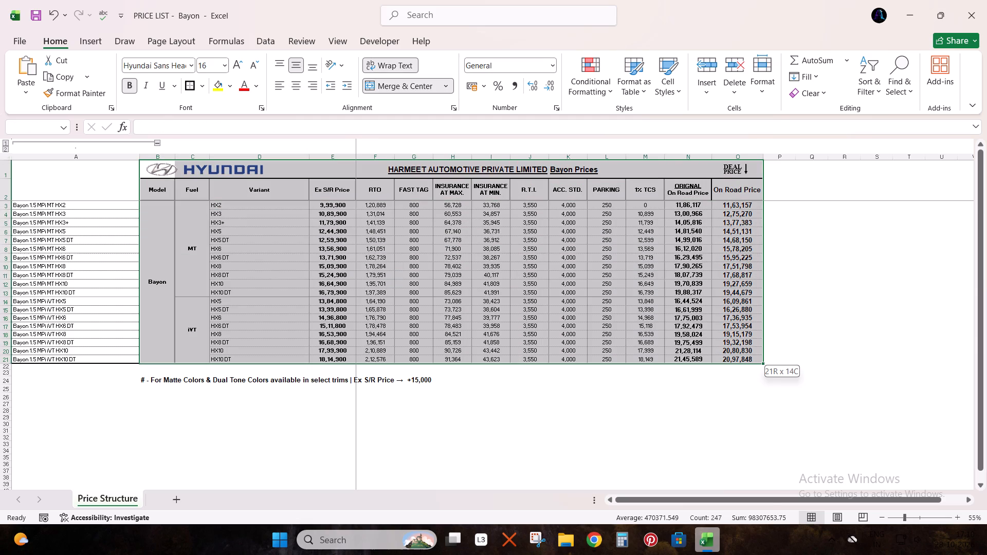
pyautogui.tripleClick(188, 87)
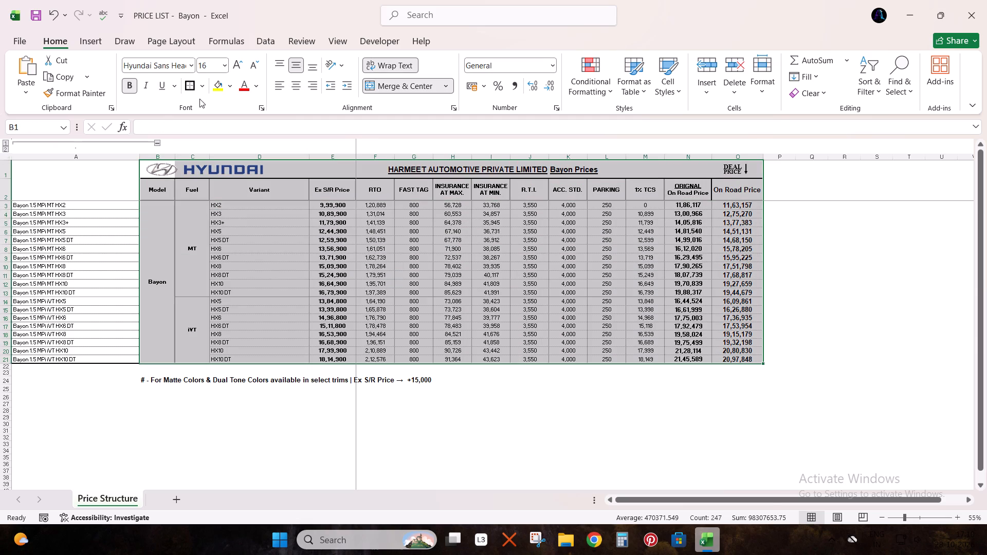
pyautogui.click(187, 81)
# Extend the selection to the footnote (B1:O24) and set up printing only the selection to Microsoft Print to PDF in landscape.
pyautogui.hotkey('shift', 'Down')
pyautogui.hotkey('shift', 'Down')
pyautogui.hotkey('shift', 'Down')
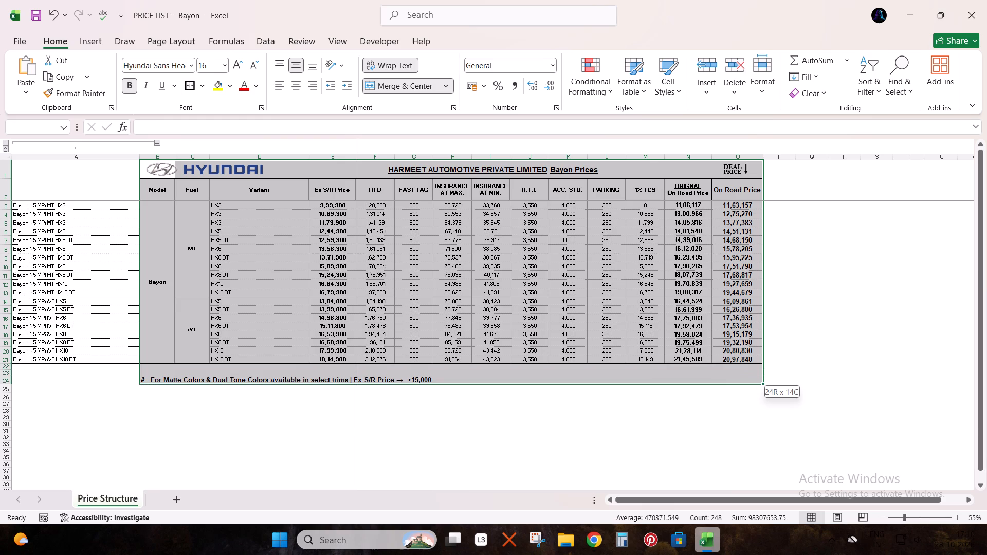
pyautogui.hotkey('ctrl', 'p')
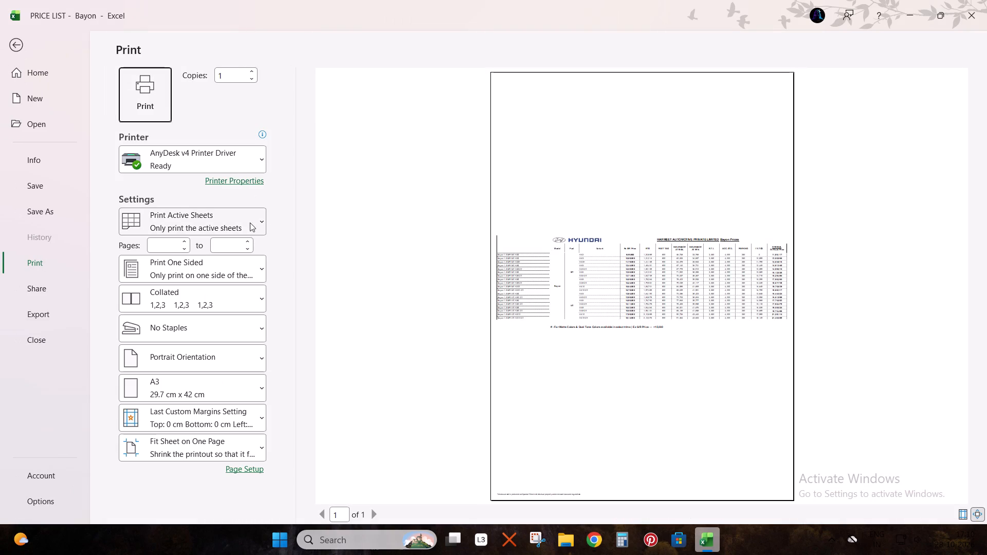
pyautogui.click(178, 163)
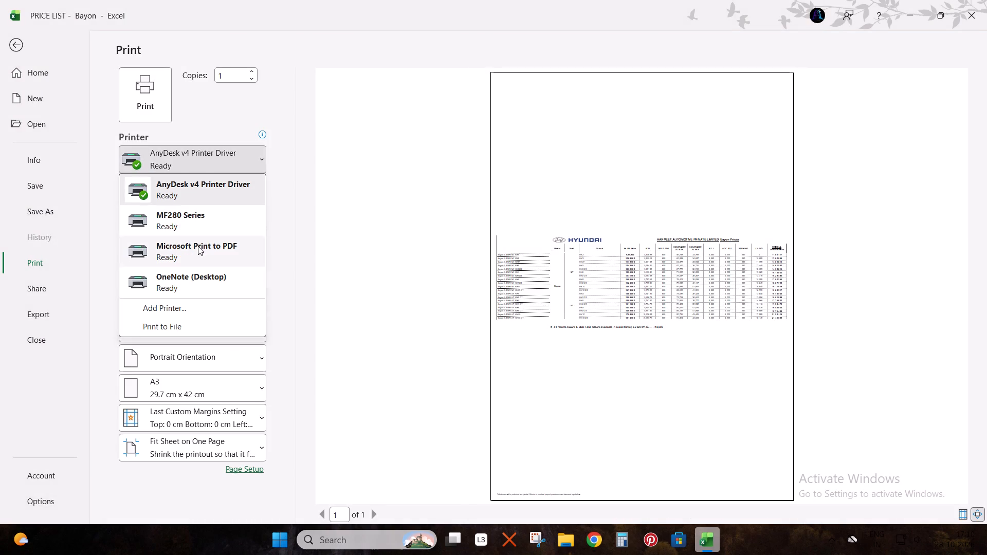
pyautogui.click(198, 246)
pyautogui.click(200, 300)
pyautogui.click(204, 373)
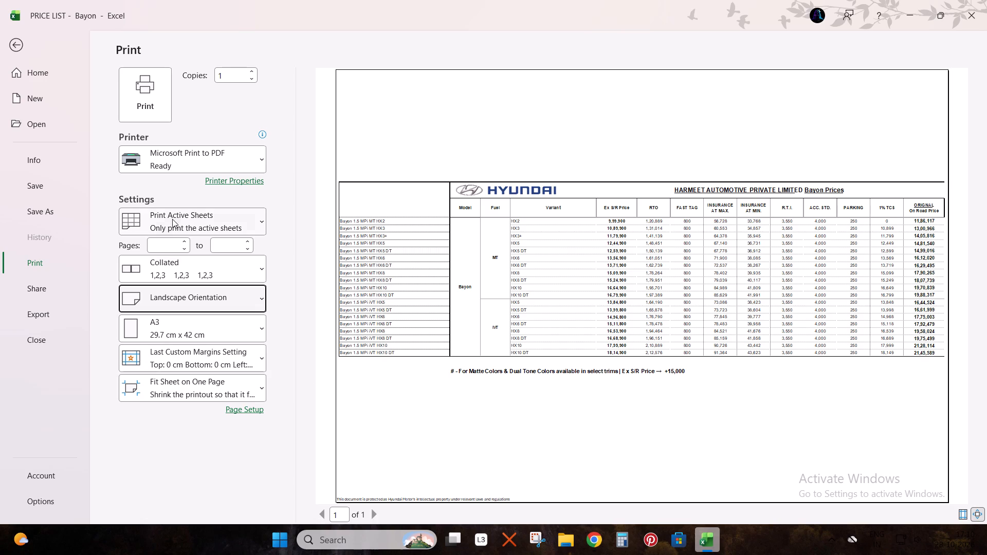
pyautogui.click(182, 214)
pyautogui.click(200, 314)
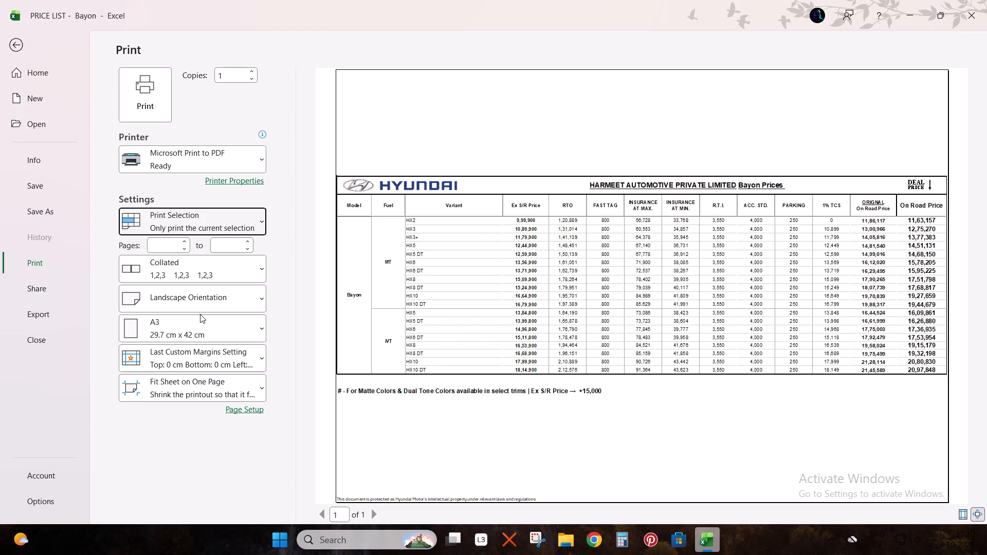
# Set the paper size to A4 and the scaling to Fit Sheet on One Page, and review the preview.
pyautogui.click(213, 327)
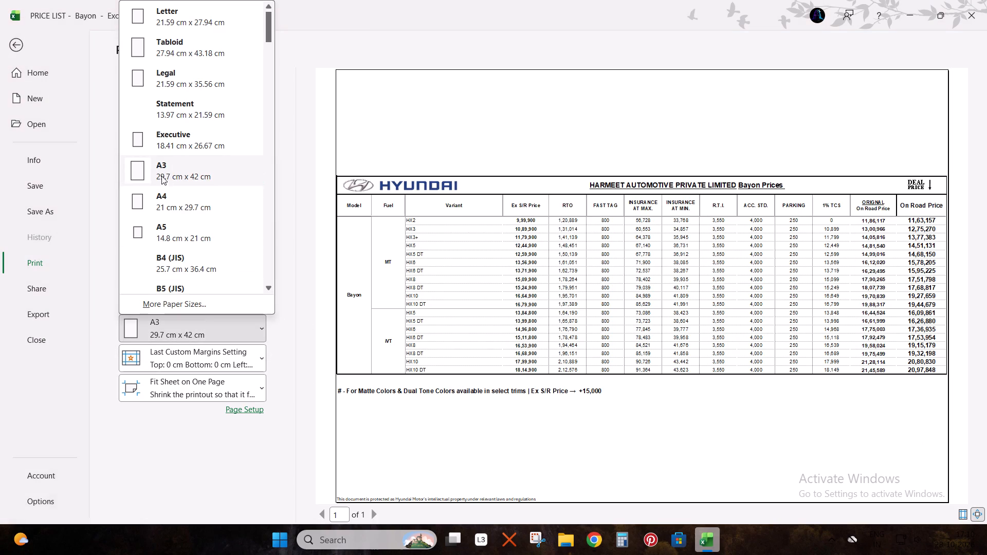
pyautogui.click(176, 207)
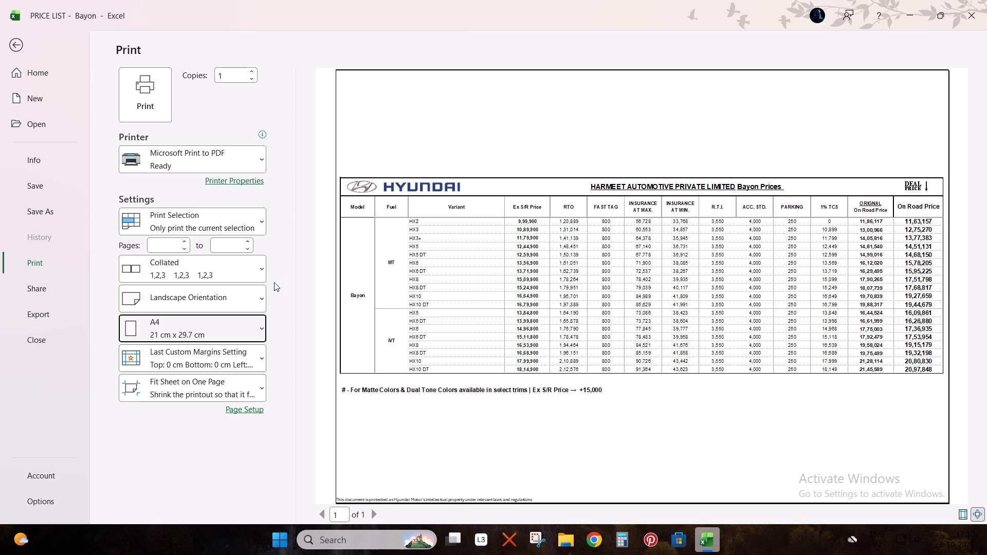
pyautogui.click(17, 44)
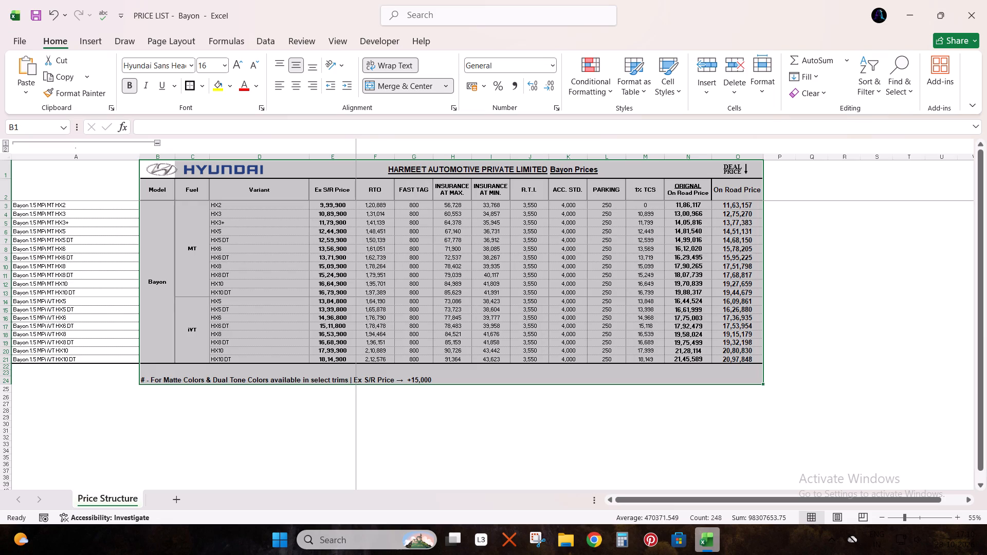
pyautogui.hotkey('ctrl', 'p')
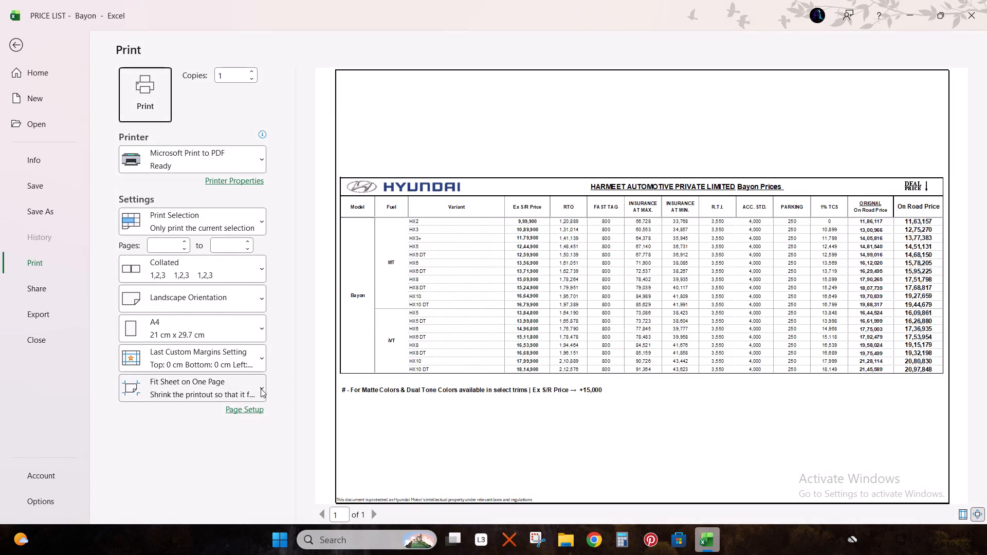
pyautogui.click(245, 381)
pyautogui.click(210, 267)
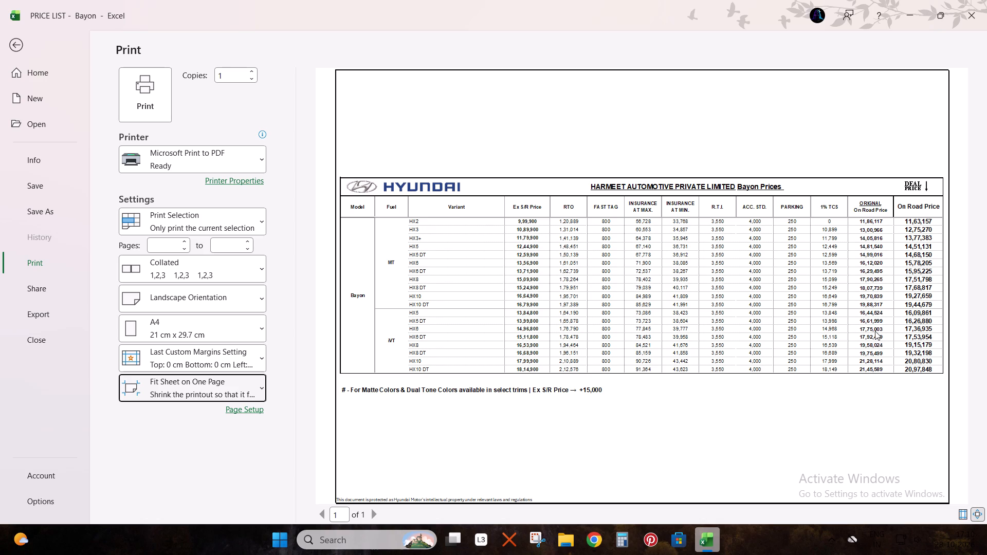
pyautogui.scroll(1, 876, 324)
# Print the selection to a PDF file named BAYON on the Desktop.
pyautogui.click(151, 101)
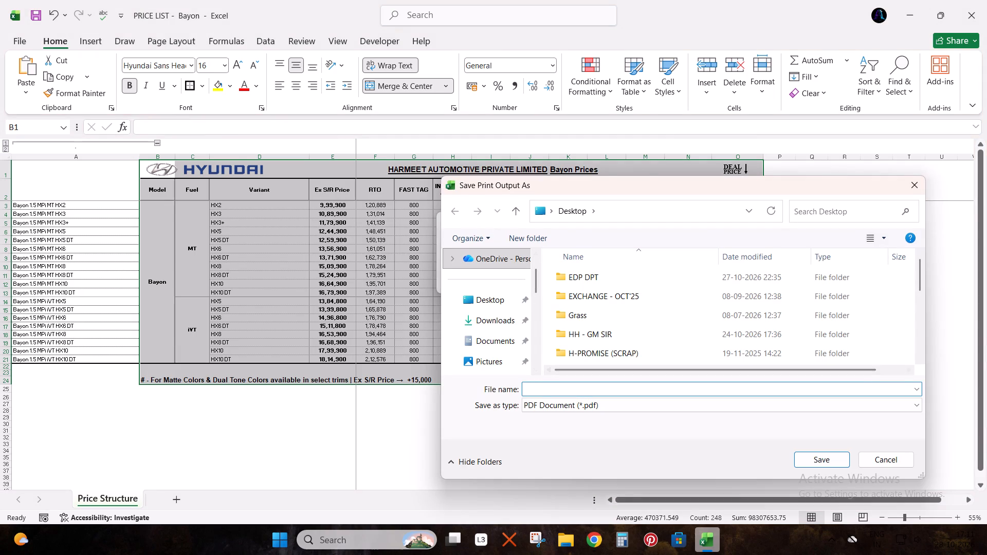
pyautogui.write('BA')
pyautogui.press('t')
pyautogui.press('BackSpace')
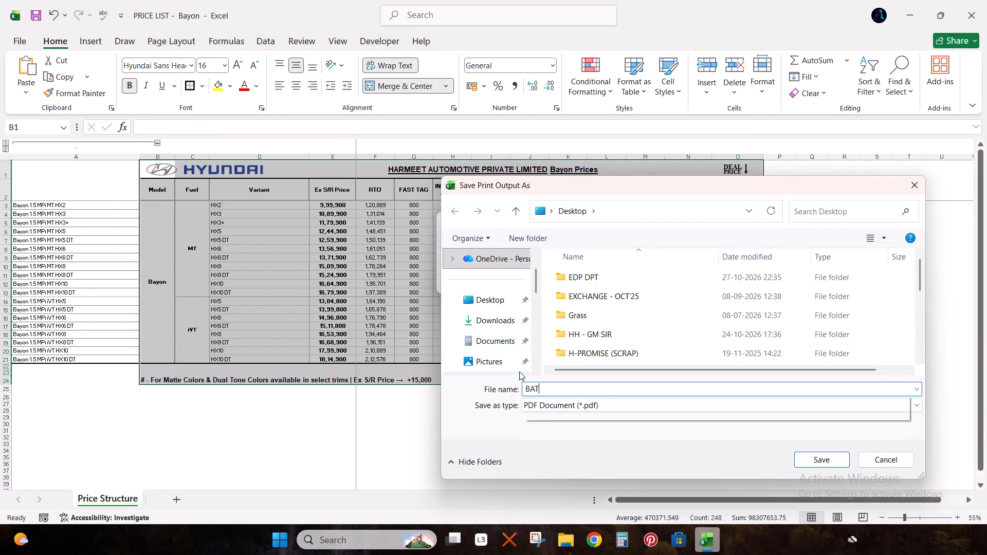
pyautogui.write('YON')
pyautogui.press('Return')
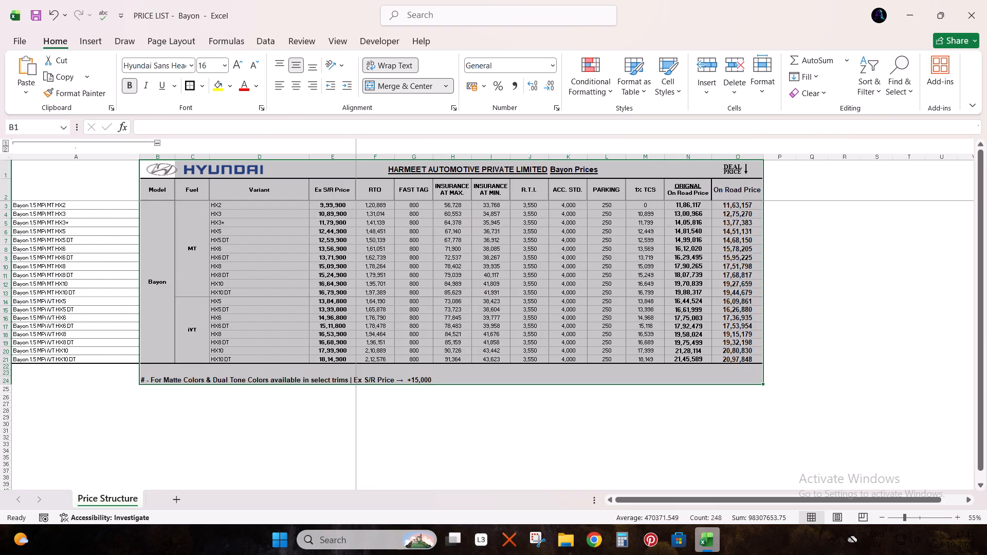
# Check the exported price list in BAYON.pdf in Adobe Acrobat and close the viewer.
pyautogui.scroll(4, 382, 298)
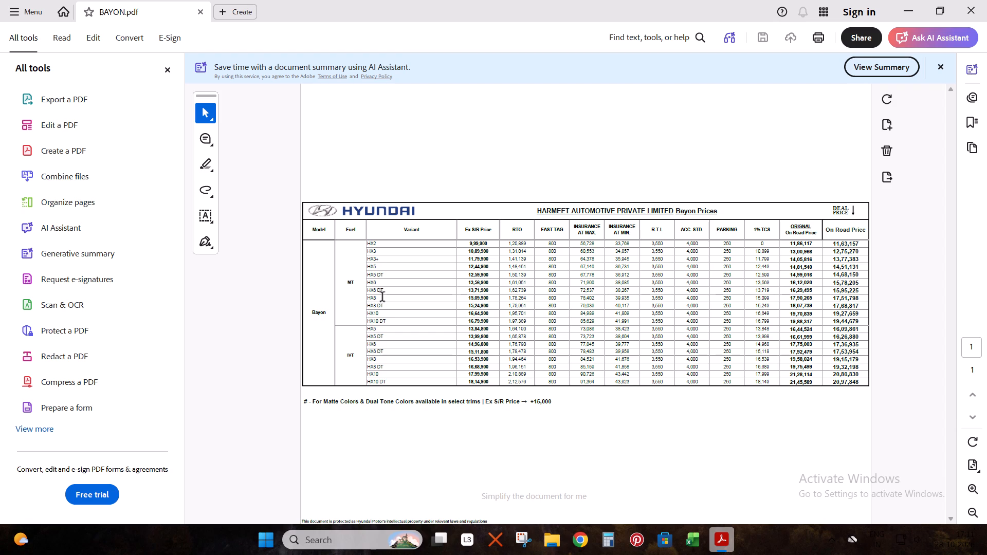
pyautogui.click(986, 0)
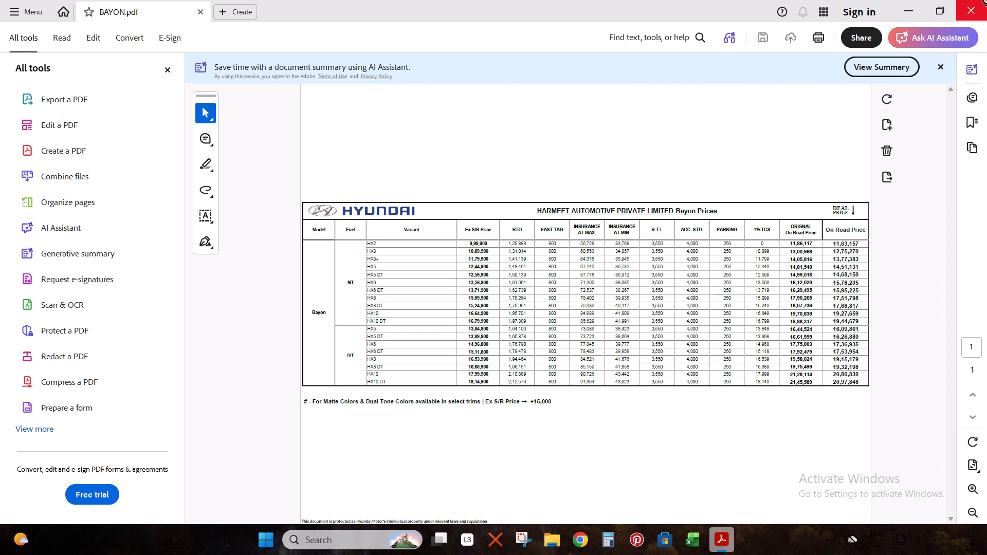
# Close the PRICE LIST - Bayon workbook and save its changes.
pyautogui.click(986, 0)
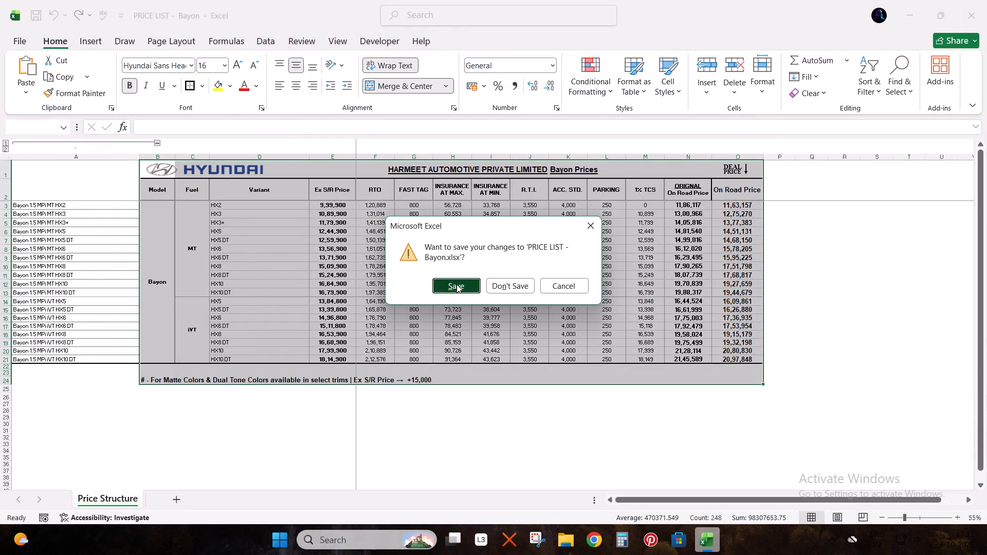
pyautogui.click(456, 284)
# Refresh the desktop and move the BAYON PDF beside the existing PRICE LIST - Bayon PDF.
pyautogui.rightClick(500, 249)
pyautogui.click(531, 299)
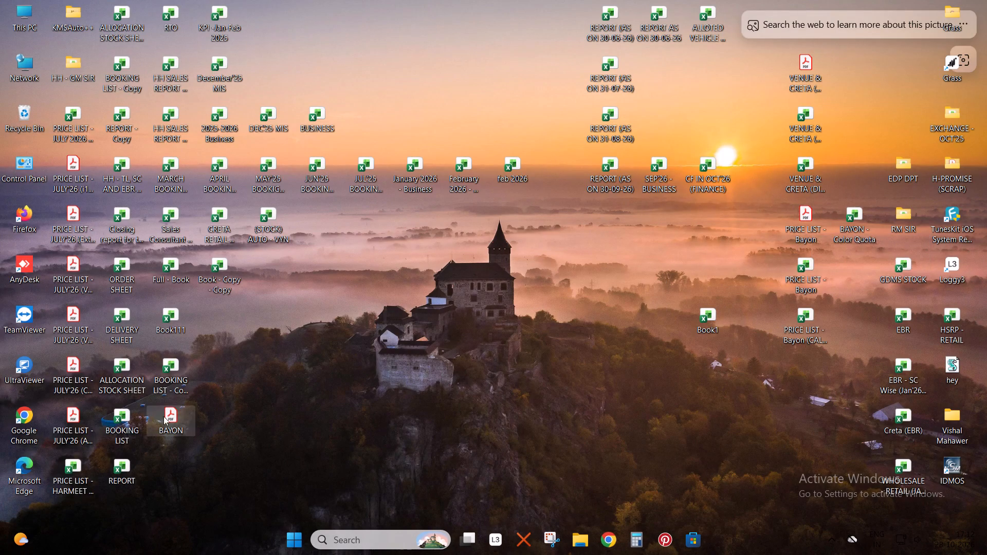
pyautogui.moveTo(163, 416); pyautogui.dragTo(761, 223)
pyautogui.click(807, 228)
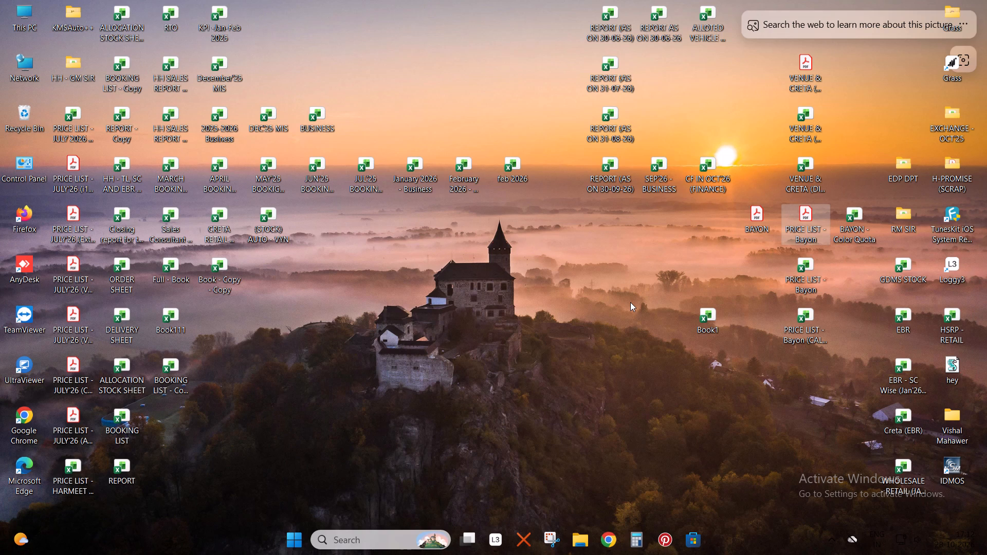
pyautogui.scroll(2, 634, 298)
pyautogui.click(561, 257)
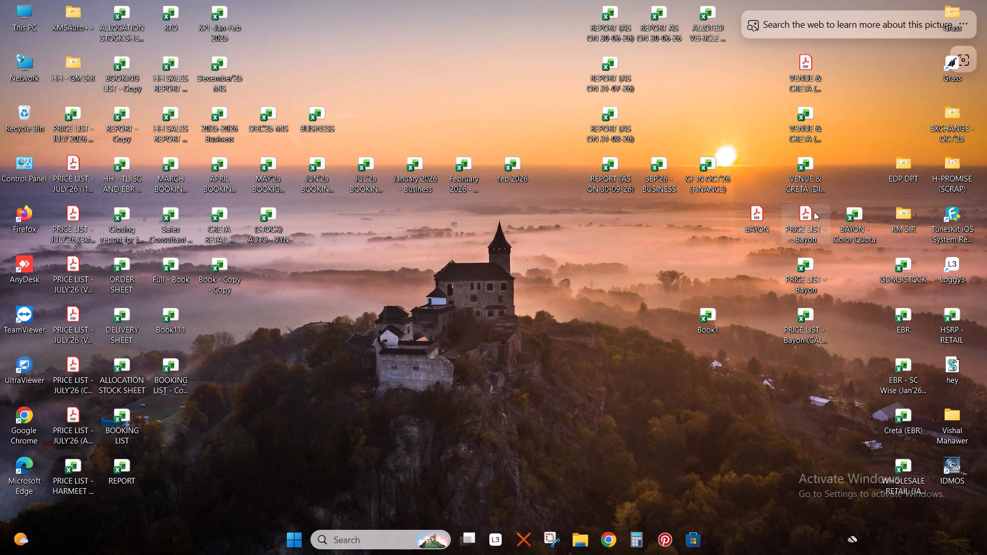
# Copy the old Bayon price list PDF's name and rename that file as "PRICE LIST - Bayon." with a trailing period.
pyautogui.click(816, 212)
pyautogui.press('F2')
pyautogui.hotkey('ctrl', 'c')
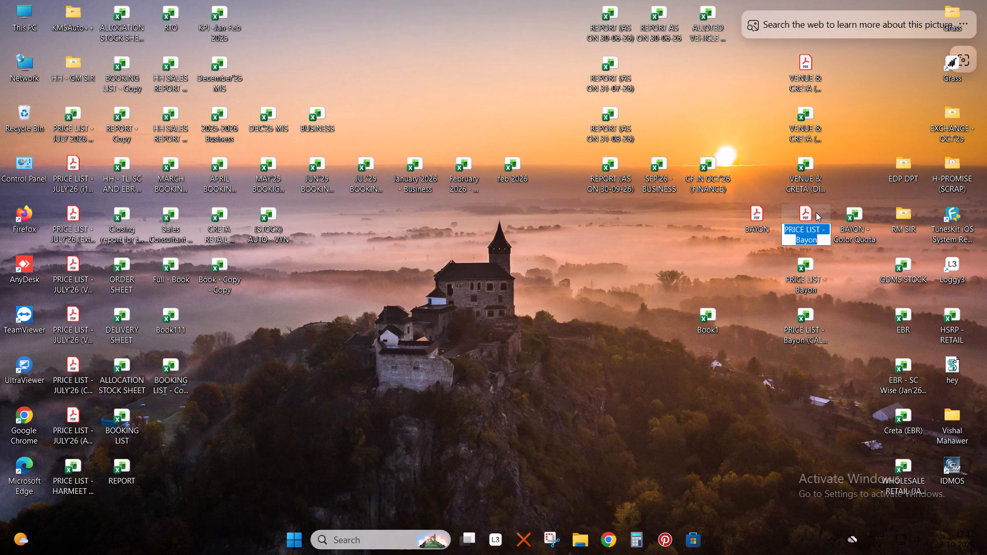
pyautogui.press('Right')
pyautogui.press('.')
pyautogui.press('Return')
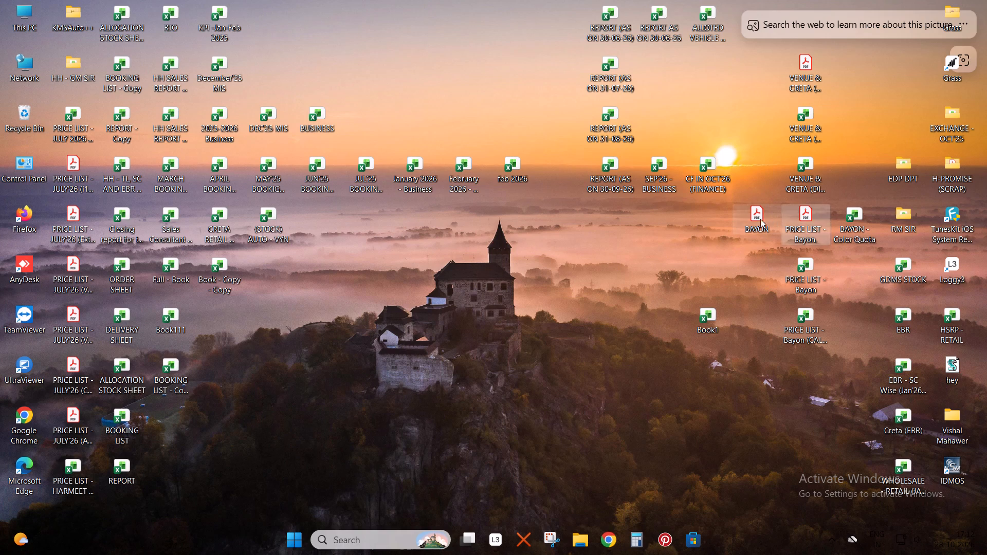
# Rename the new BAYON PDF as PRICE LIST - Bayon using the copied name.
pyautogui.click(747, 219)
pyautogui.press('F2')
pyautogui.hotkey('ctrl', 'v')
pyautogui.click(709, 252)
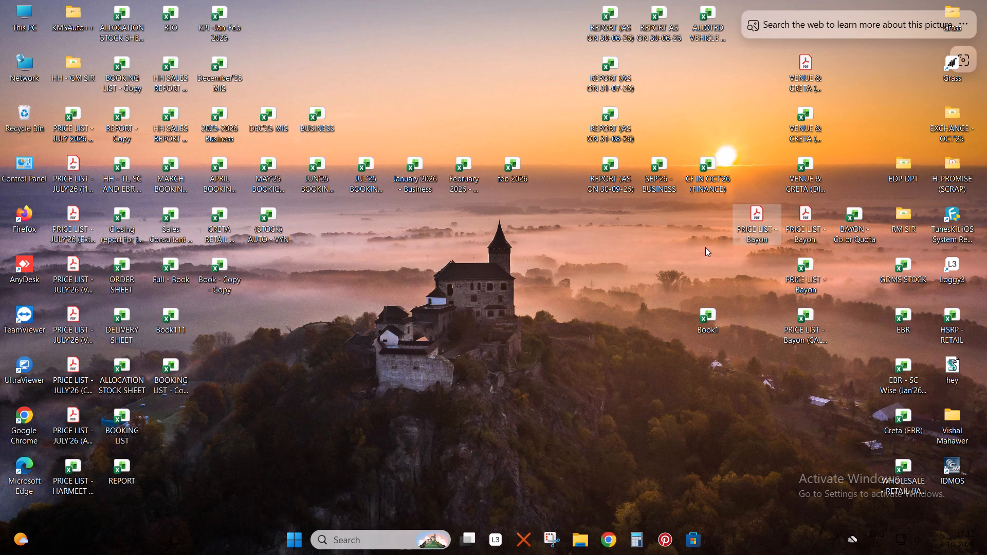
# Delete the old price list PDF with the trailing period and move the new PRICE LIST - Bayon PDF into its place.
pyautogui.click(801, 224)
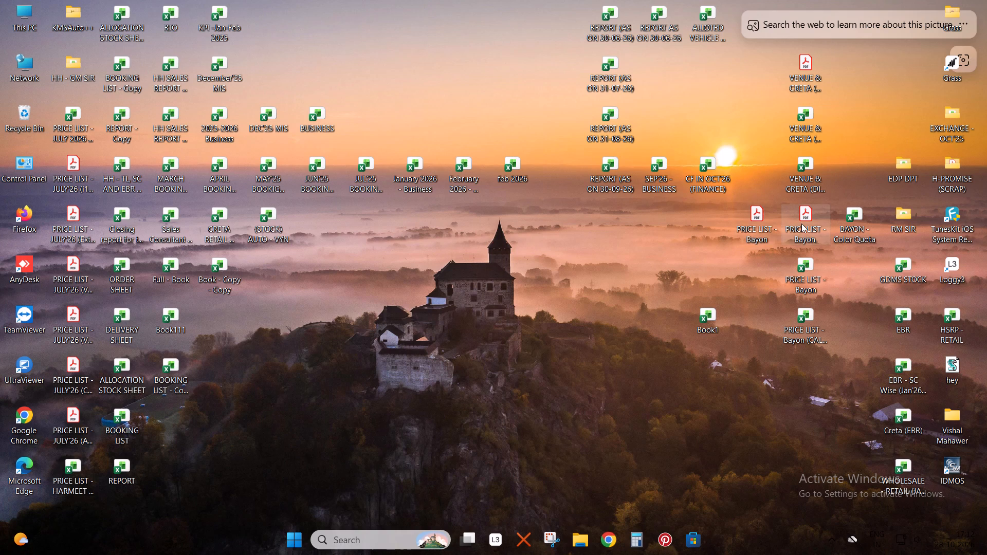
pyautogui.press('Delete')
pyautogui.moveTo(750, 220); pyautogui.dragTo(802, 220)
# Open the new PRICE LIST - Bayon PDF from the desktop.
pyautogui.doubleClick(809, 224)
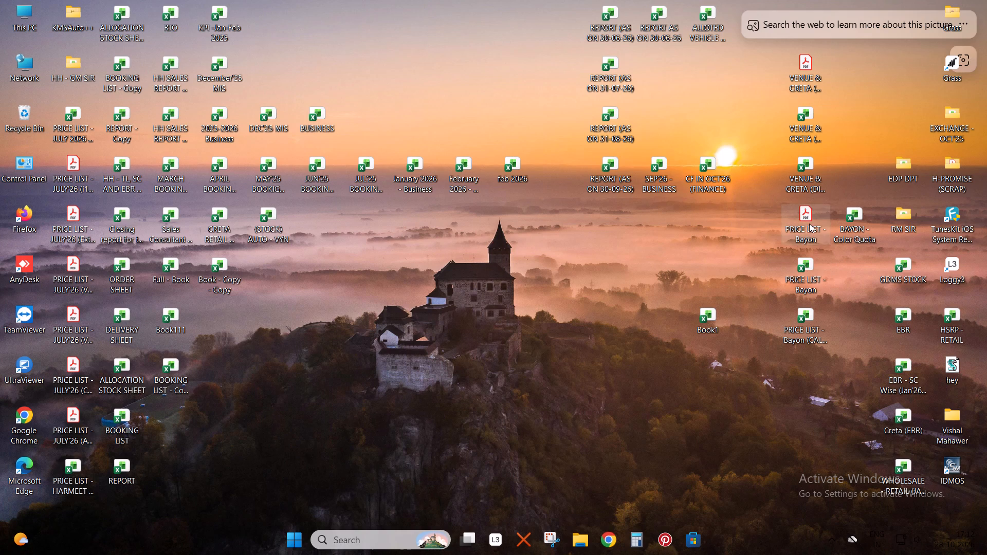